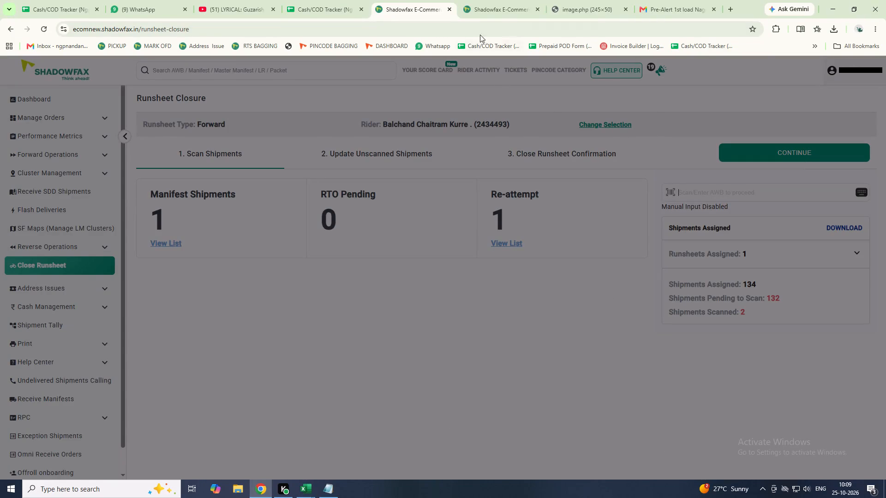
In the Manage Runsheets tab, open Forward runsheet closure for the first rider matching "kumbh" and continue to the closure confirmation stage.
click(502, 2)
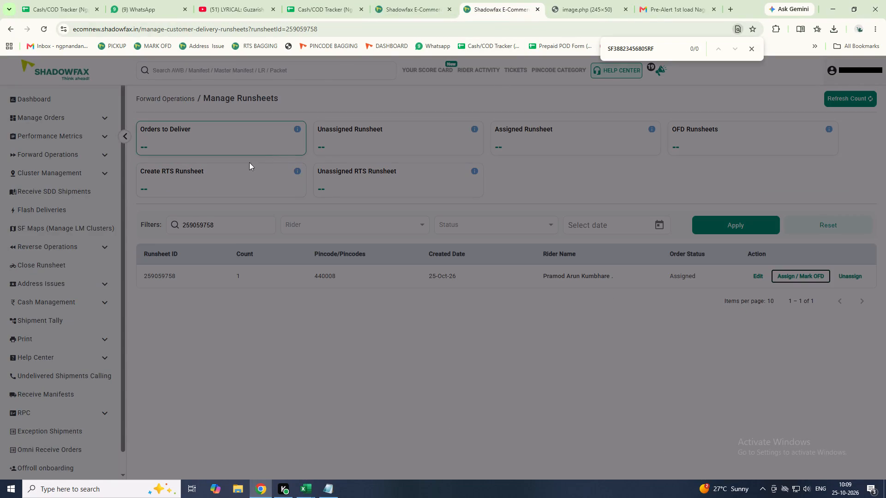
click(441, 27)
click(422, 0)
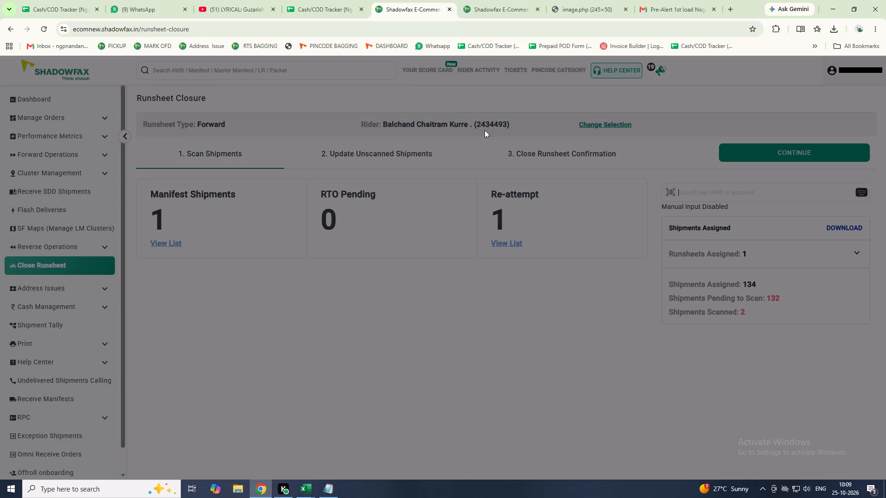
click(517, 11)
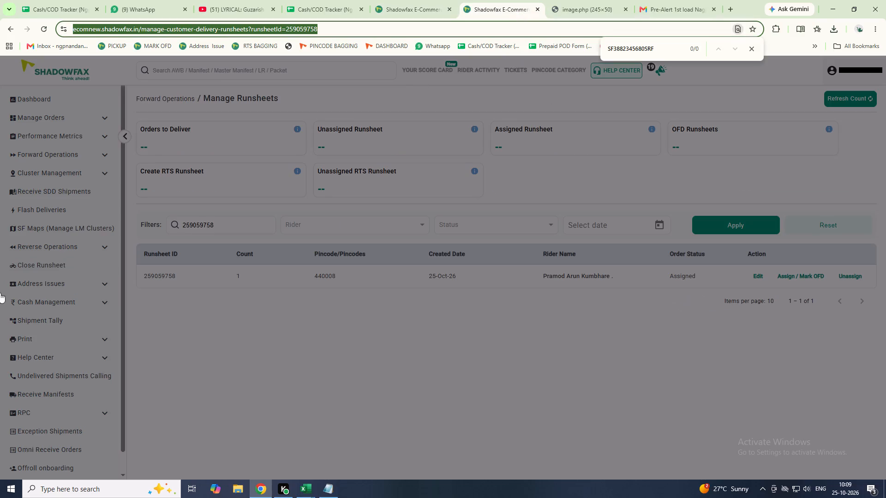
click(42, 267)
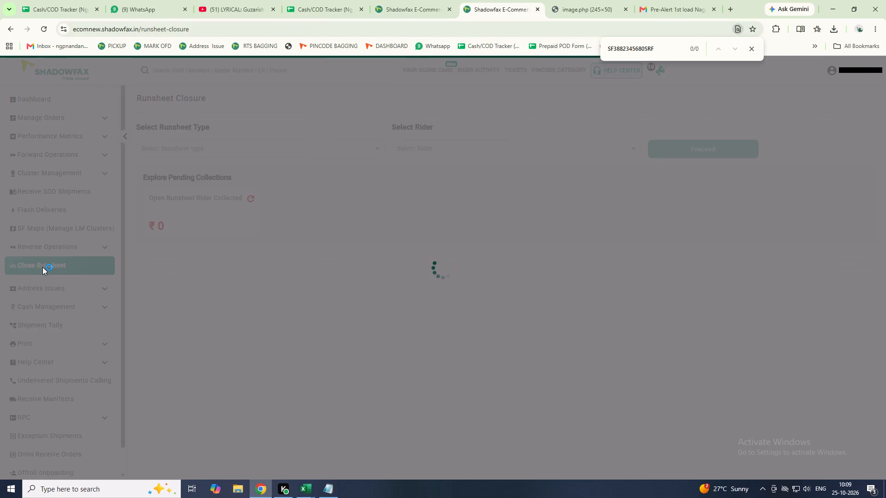
click(207, 150)
click(207, 158)
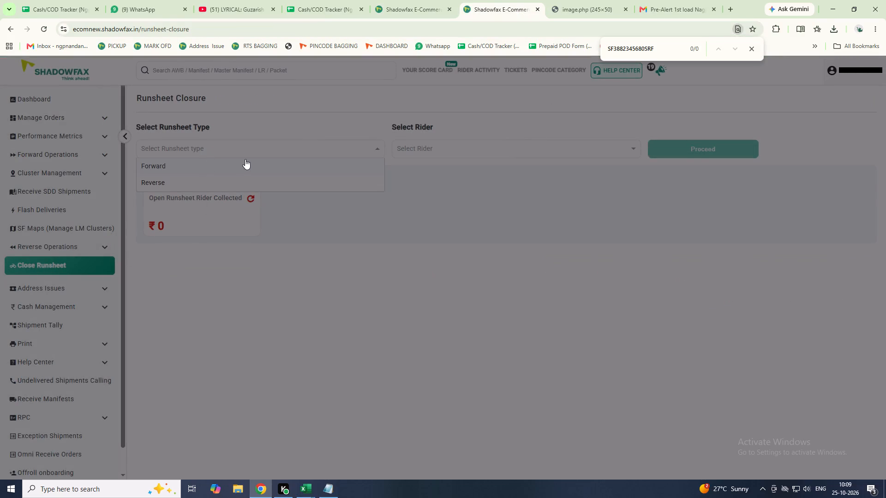
click(245, 160)
click(487, 143)
text(kumbh)
key(Return)
key(Tab)
key(Return)
key(Tab)
key(Return)
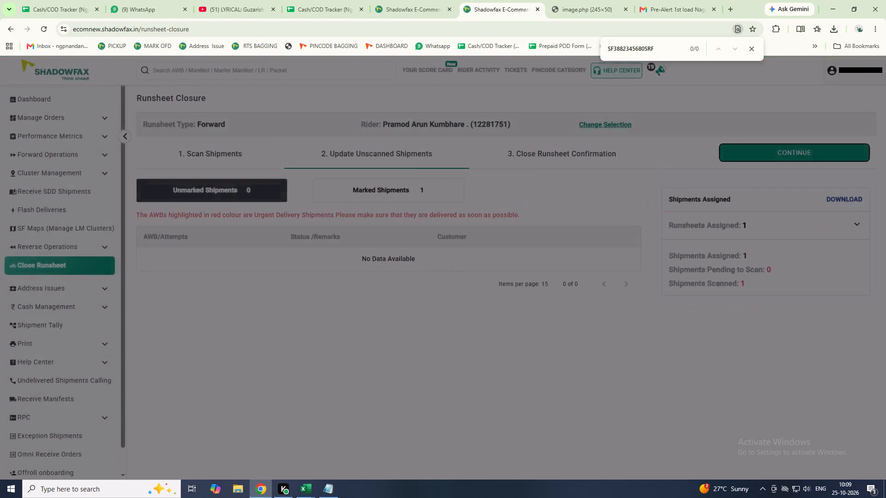
key(Return)
Record a COD collection of 3230 from the rider using Cash in Hand.
double_click(561, 294)
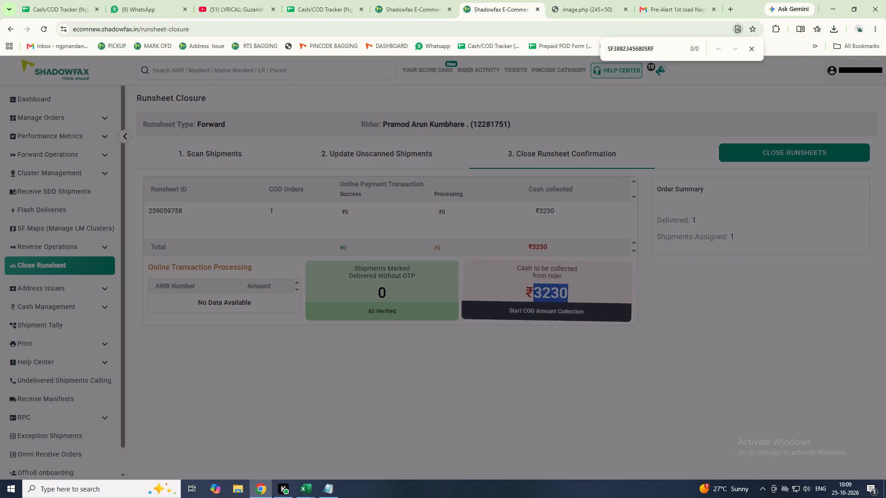
key(ctrl+f)
key(ctrl+x)
key(ctrl+f)
key(ctrl+x)
click(548, 314)
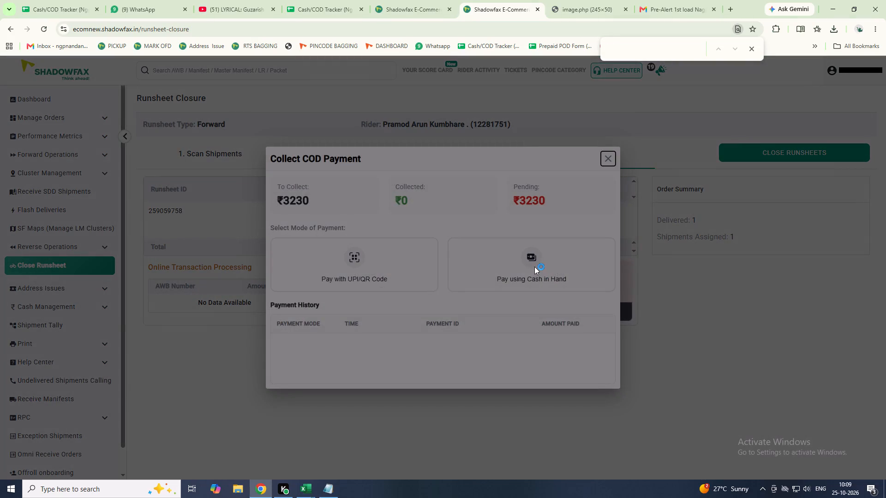
click(533, 267)
click(491, 312)
text(3230)
key(Tab)
key(Return)
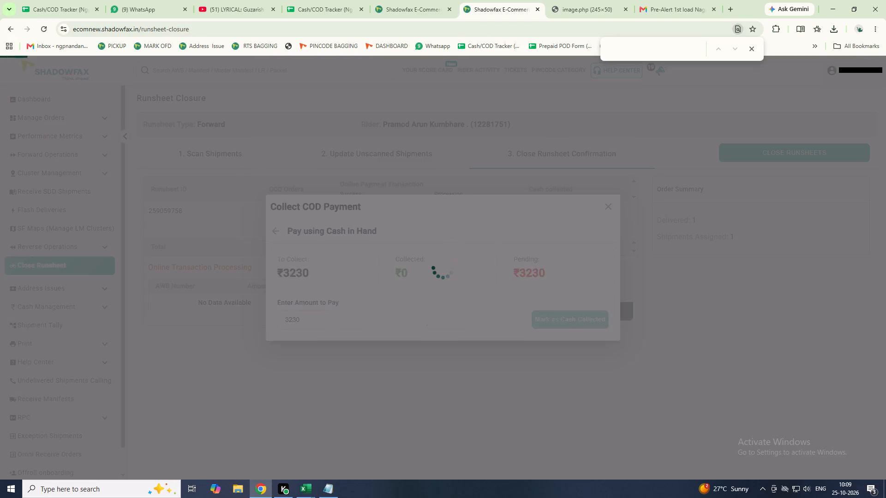
key(Tab)
key(Return)
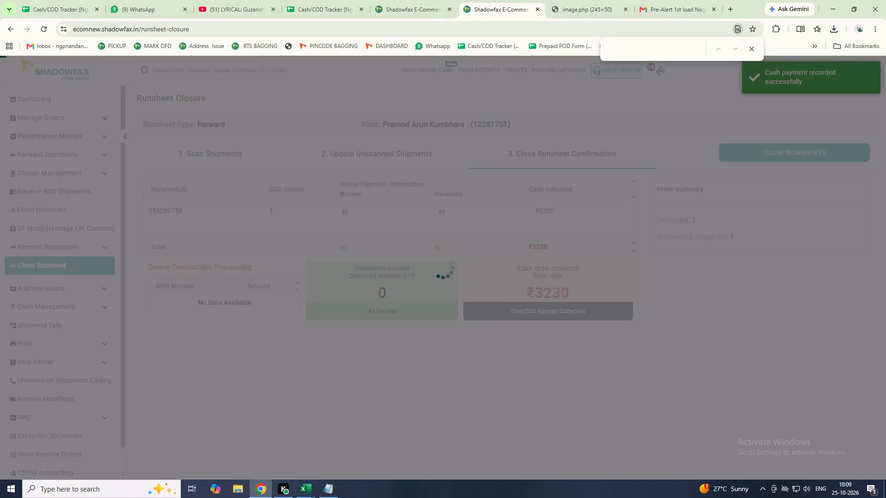
Close the rider's runsheet from the confirmation stage.
click(616, 314)
click(752, 163)
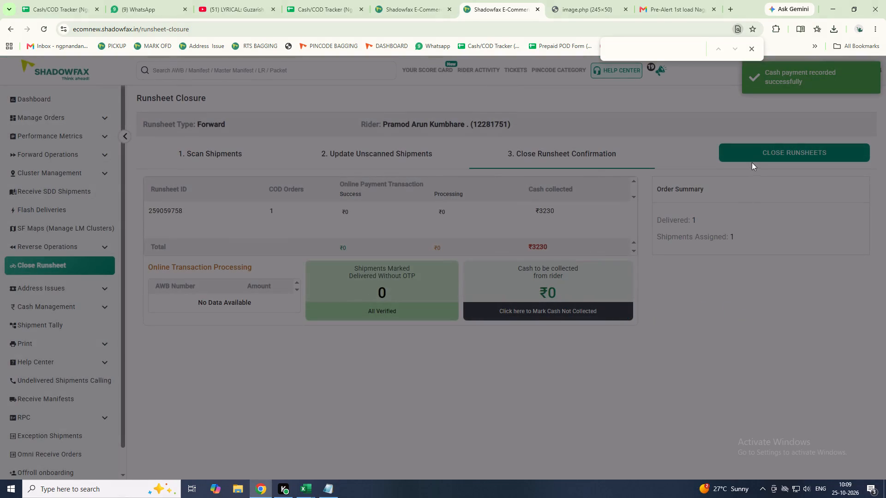
click(749, 158)
In the Cash/COD Tracker's October sheet, name rider column 36 "Pramod" and enter 401 as its online amount.
click(302, 0)
click(611, 285)
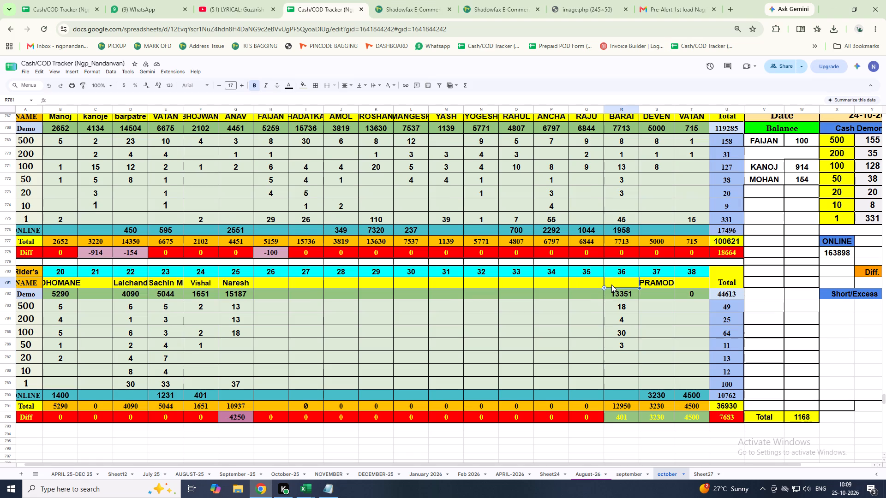
text(Pramod)
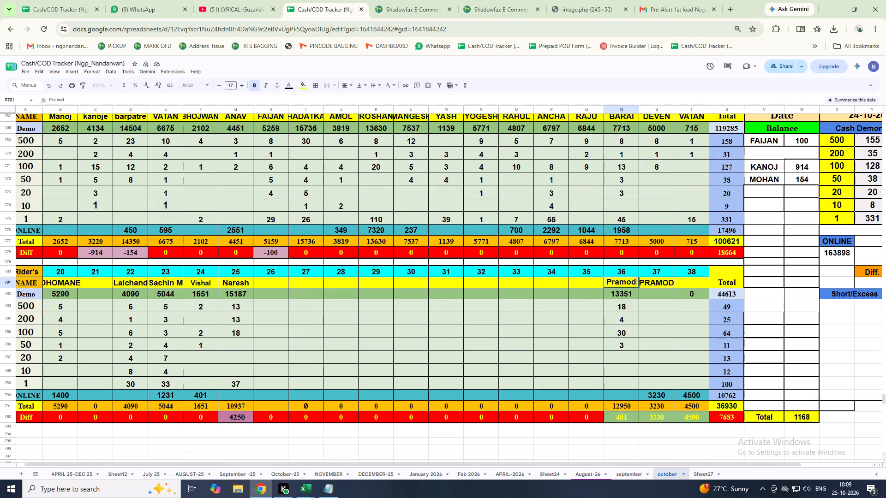
key(Return)
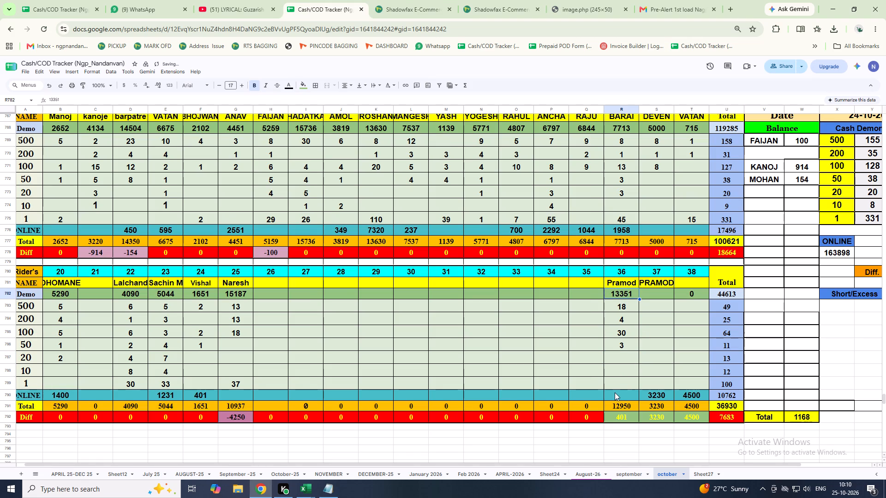
click(615, 394)
text(401)
key(Return)
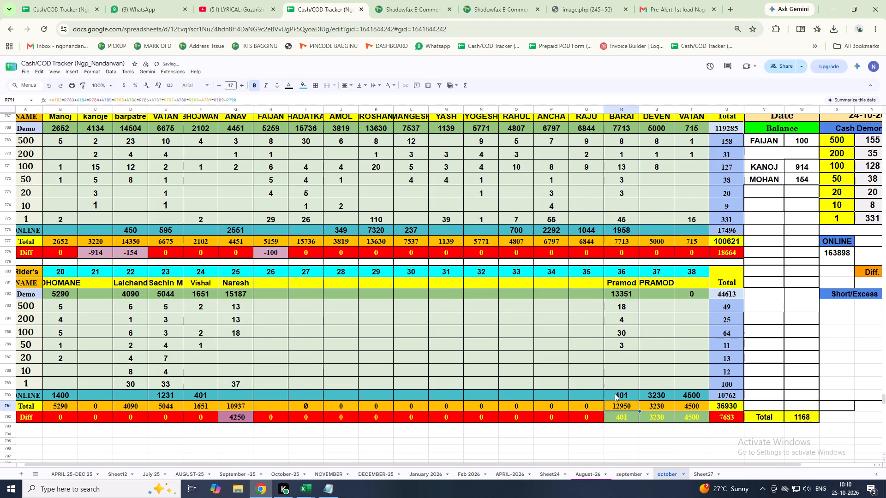
Enter 4250 as the online amount for Naresh in rider column 25.
click(348, 314)
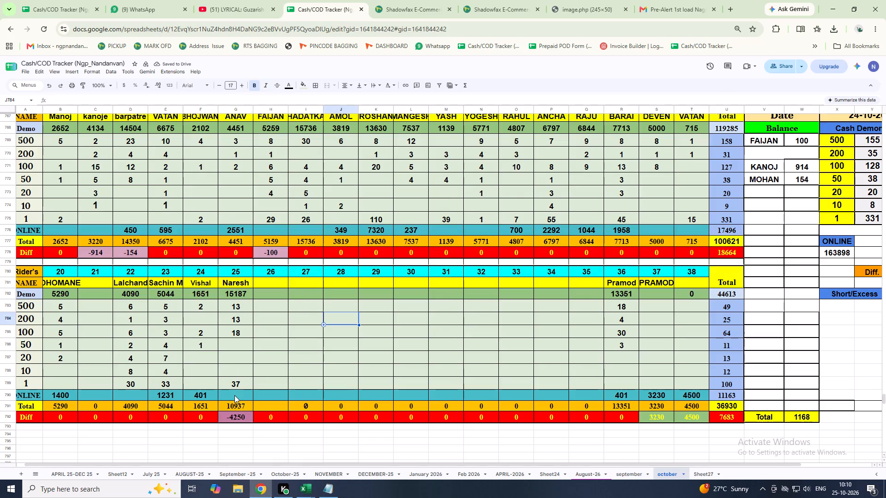
click(234, 395)
text(4250)
key(Return)
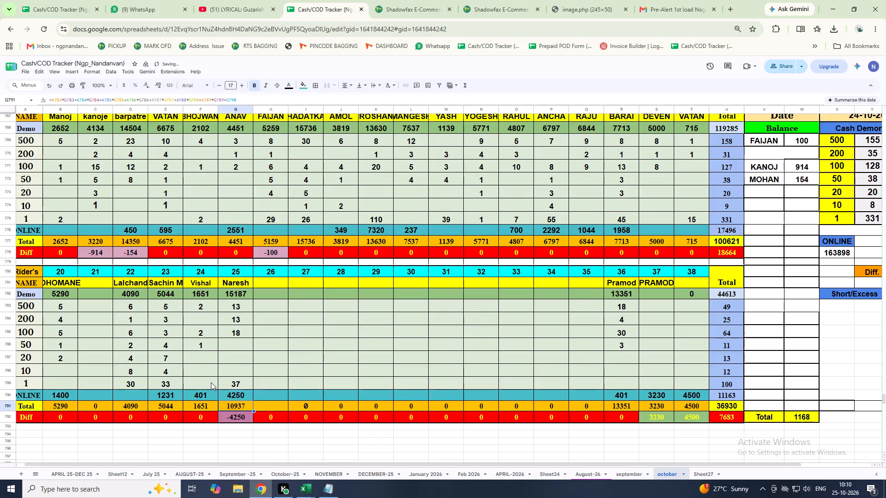
click(425, 0)
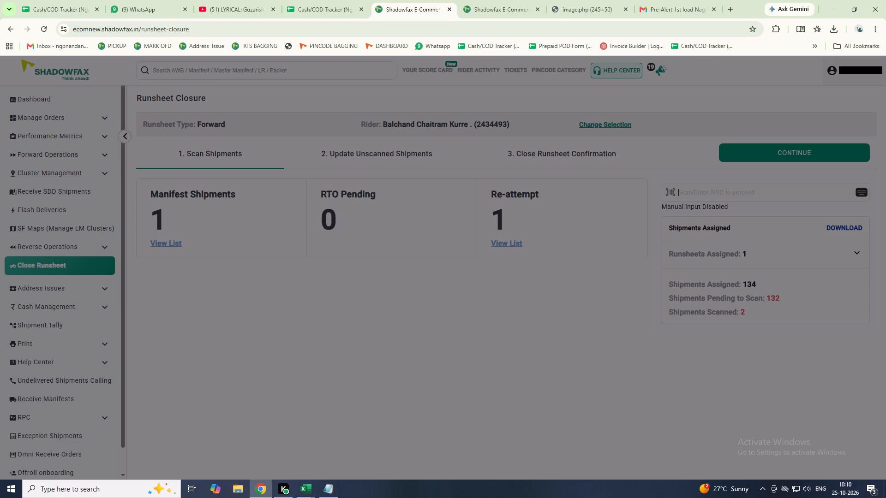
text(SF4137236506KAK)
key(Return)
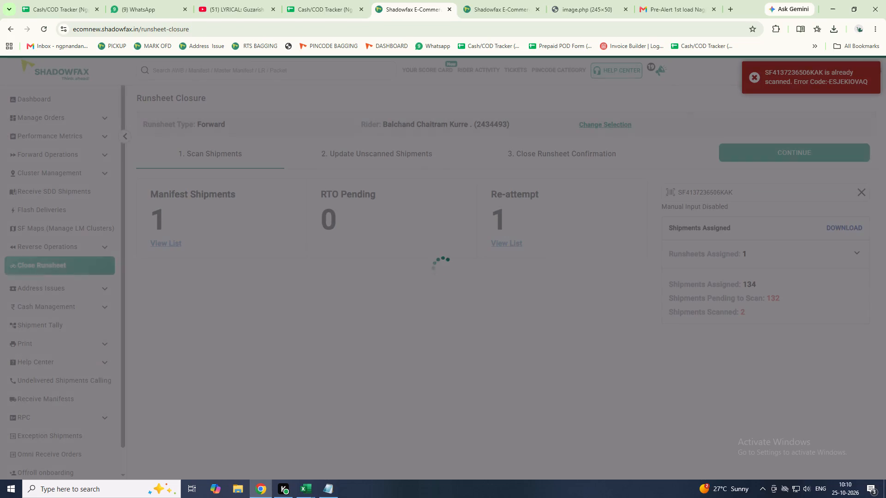
double_click(735, 189)
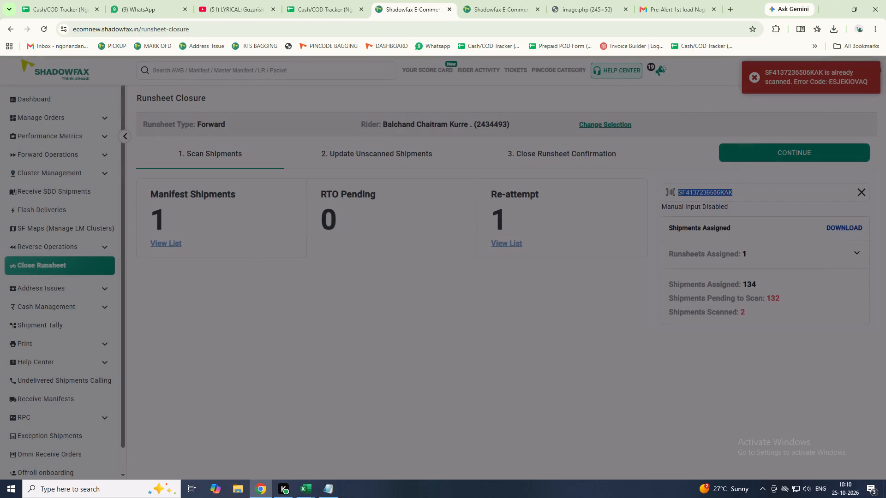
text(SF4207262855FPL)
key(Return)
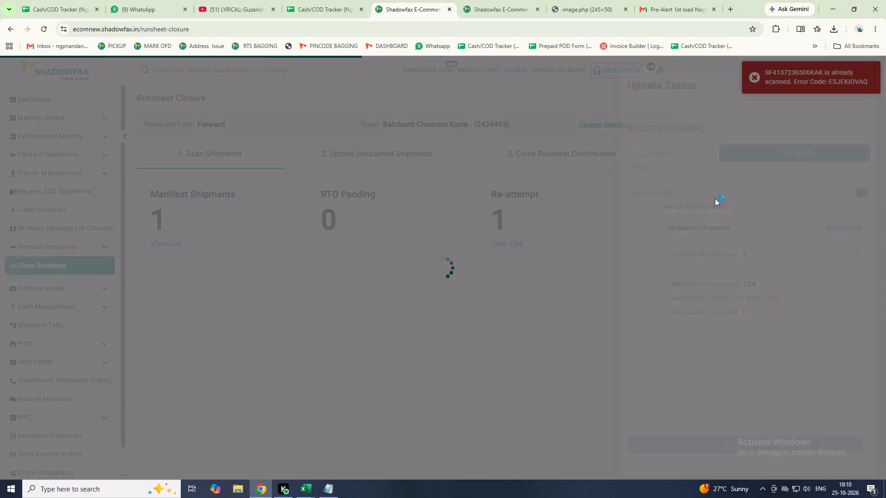
click(670, 219)
click(668, 230)
click(676, 263)
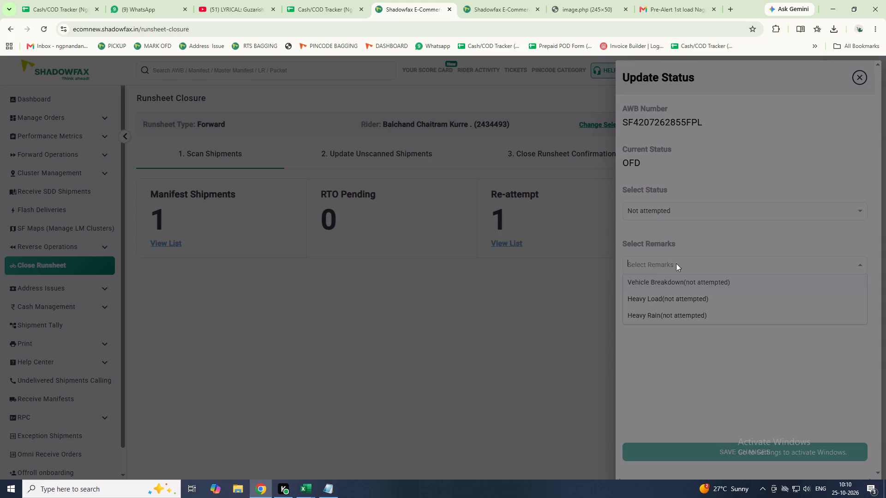
click(676, 272)
click(676, 276)
click(692, 455)
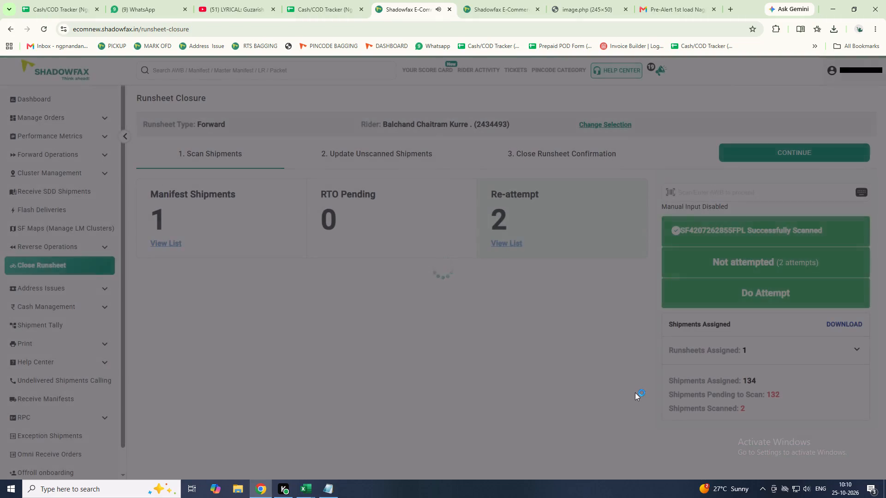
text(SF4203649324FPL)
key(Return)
click(707, 219)
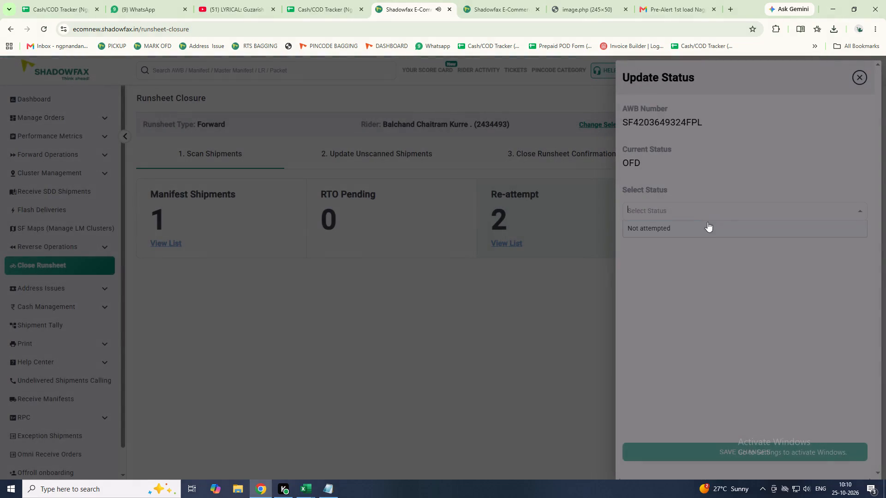
click(709, 236)
click(713, 261)
click(713, 280)
click(710, 456)
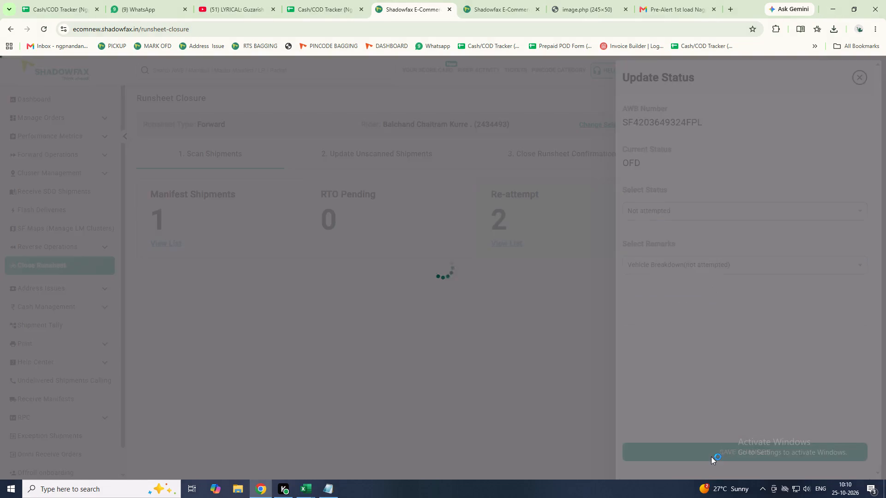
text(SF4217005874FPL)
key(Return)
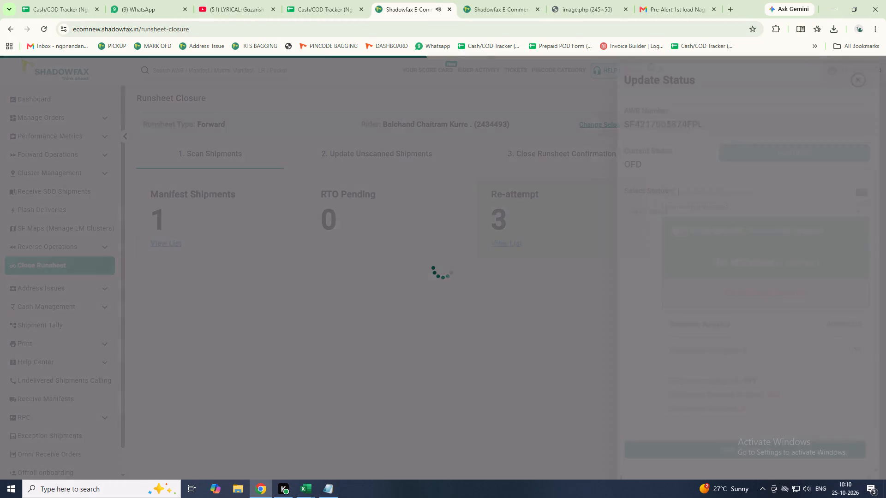
click(682, 219)
click(687, 234)
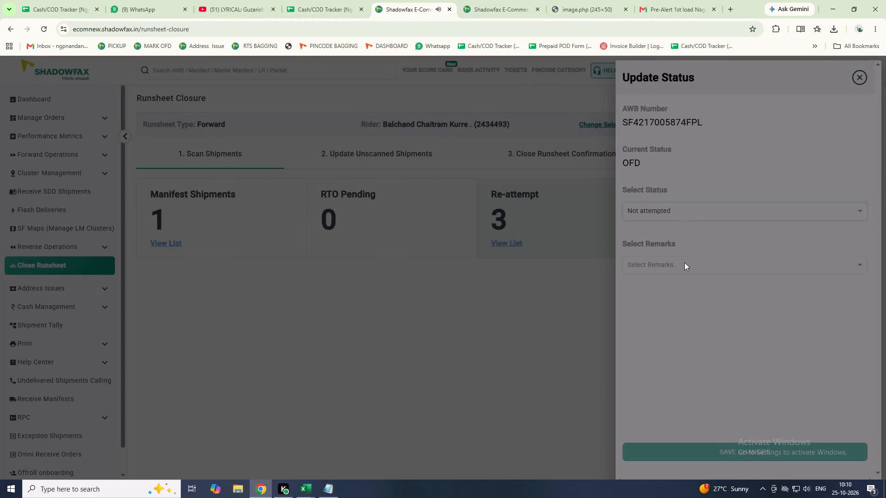
click(684, 263)
click(688, 290)
click(676, 447)
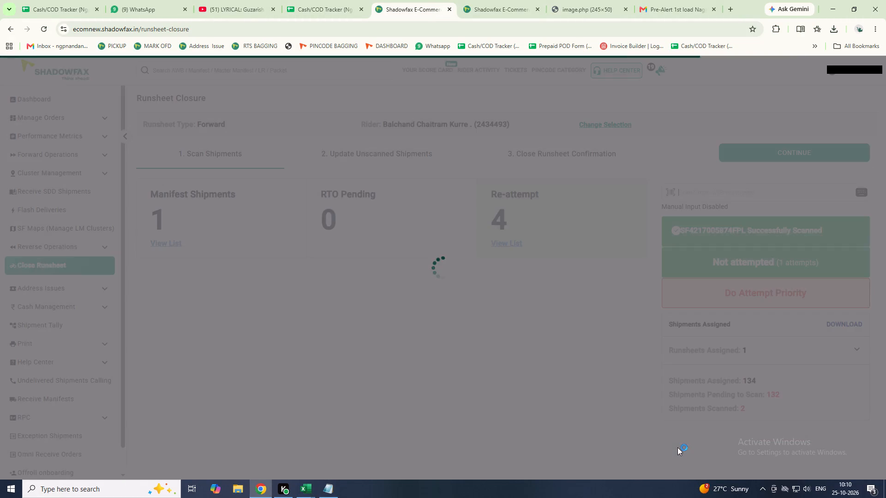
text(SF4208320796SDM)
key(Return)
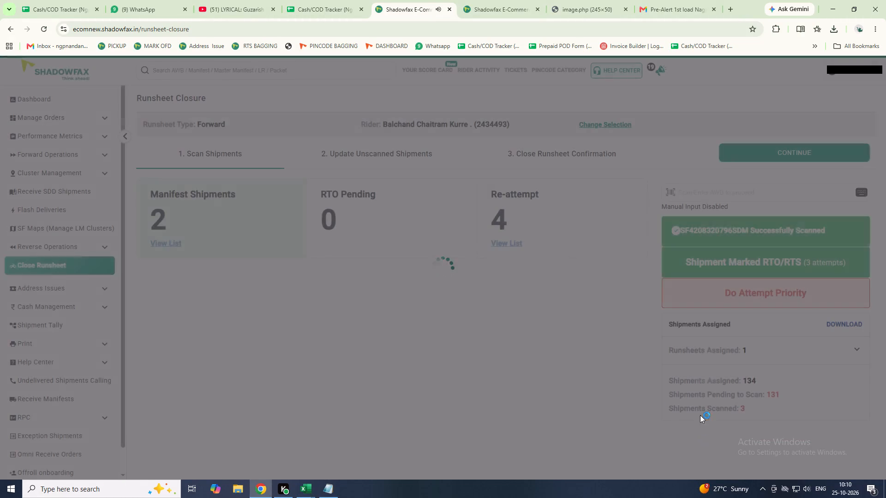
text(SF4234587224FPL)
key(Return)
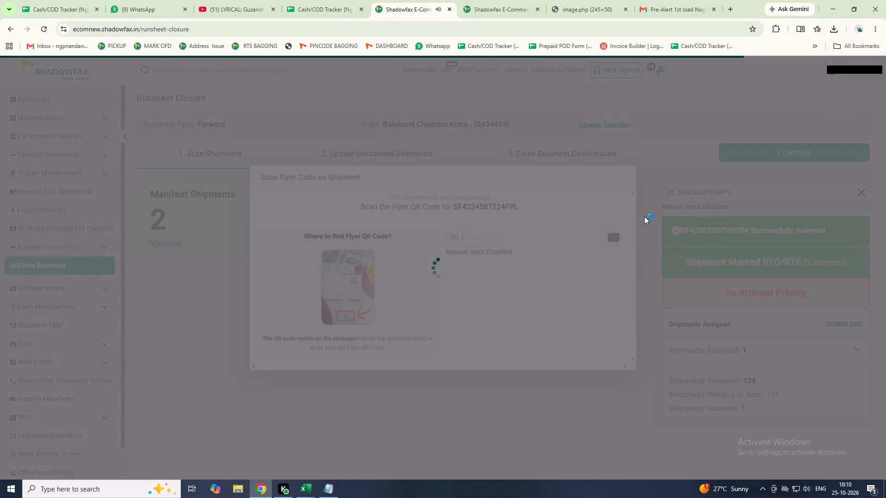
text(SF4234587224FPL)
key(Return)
click(506, 358)
key(shift+s)
key(shift+f)
key(4)
key(2)
key(0)
key(8)
key(3)
key(2)
key(0)
key(7)
key(9)
key(6)
key(shift+s)
key(shift+d)
key(shift+m)
key(Return)
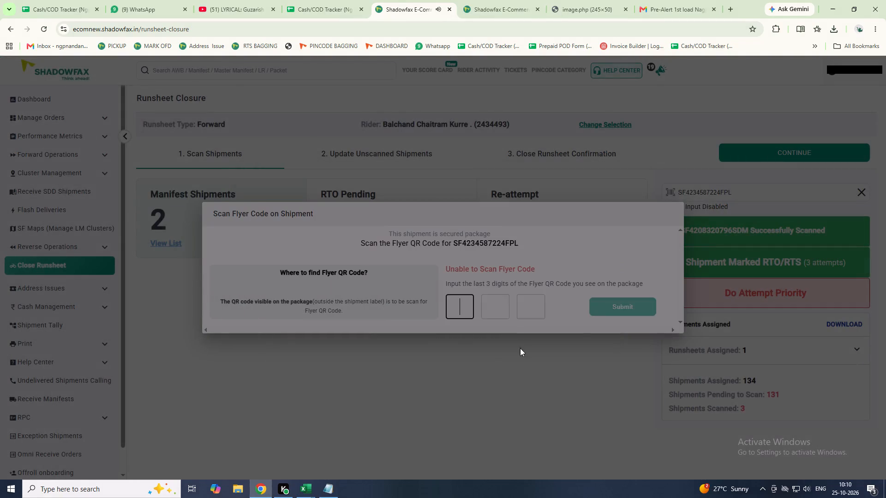
click(611, 267)
click(569, 347)
click(569, 357)
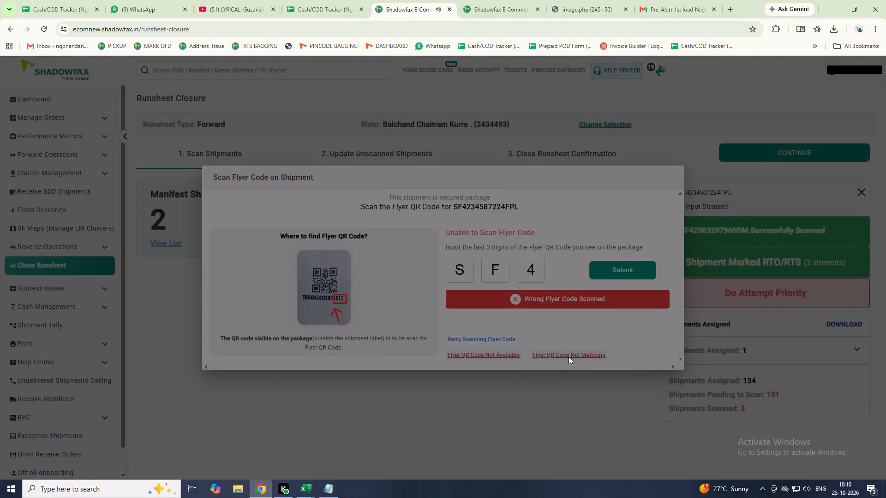
click(742, 214)
click(737, 228)
click(726, 275)
click(725, 280)
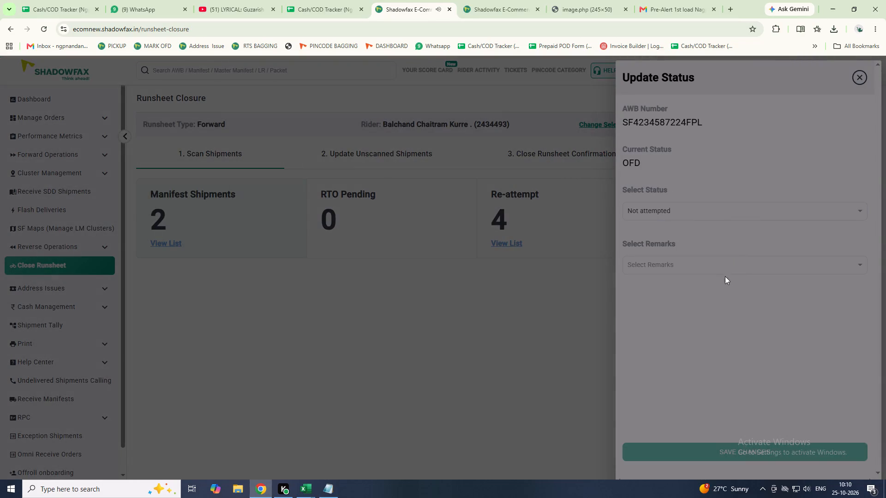
click(724, 261)
click(724, 273)
click(723, 282)
click(689, 453)
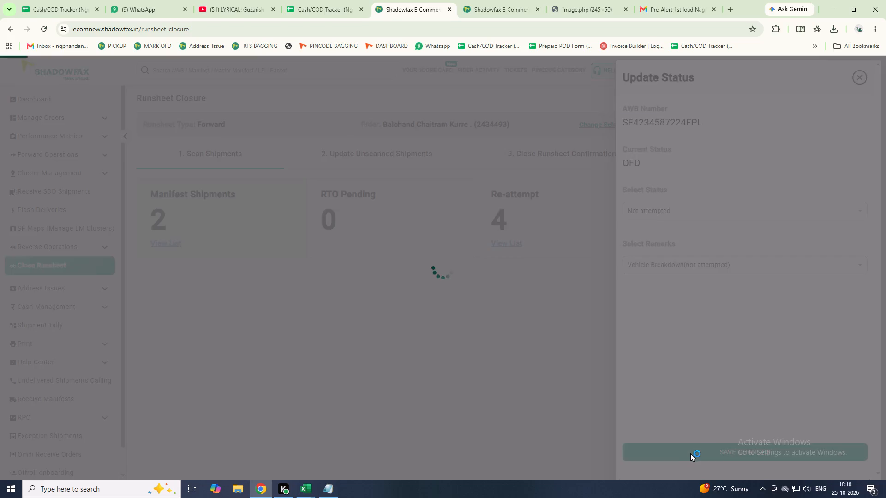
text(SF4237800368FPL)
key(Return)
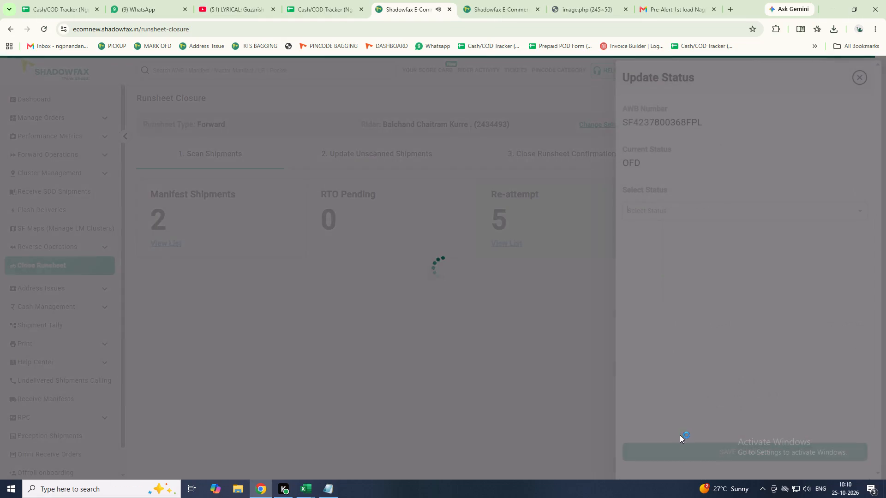
click(648, 194)
click(650, 210)
click(650, 225)
click(659, 261)
click(673, 282)
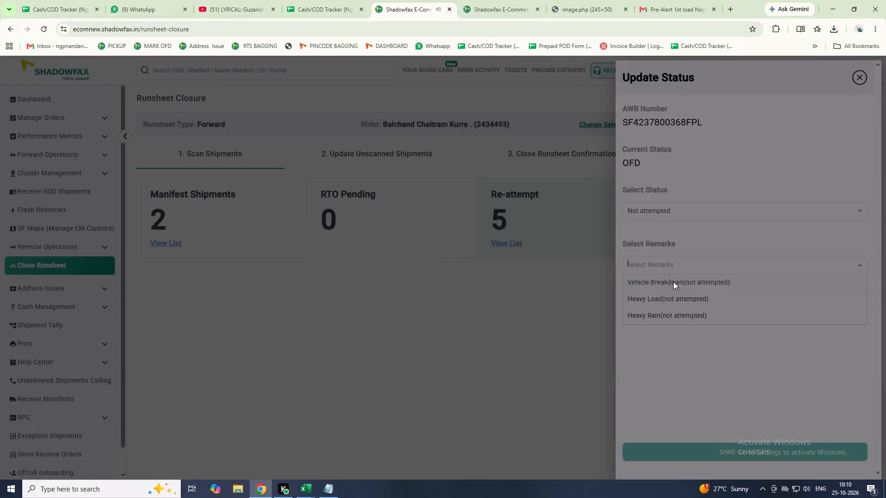
click(651, 446)
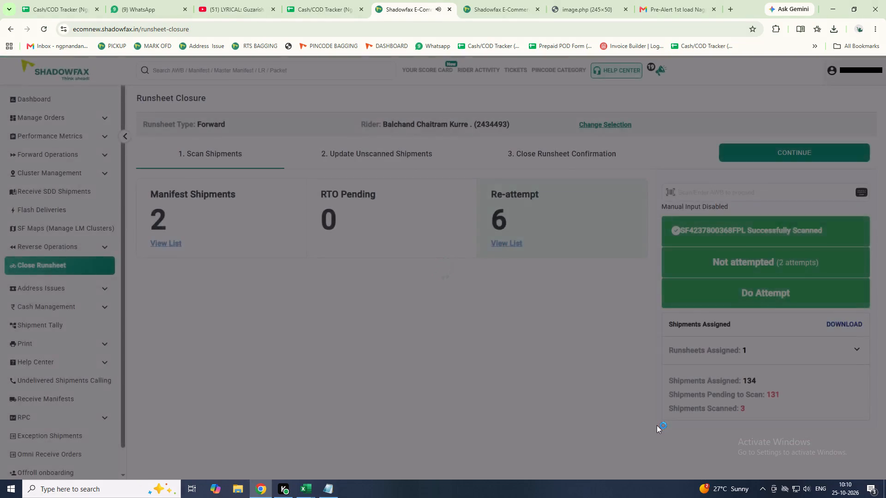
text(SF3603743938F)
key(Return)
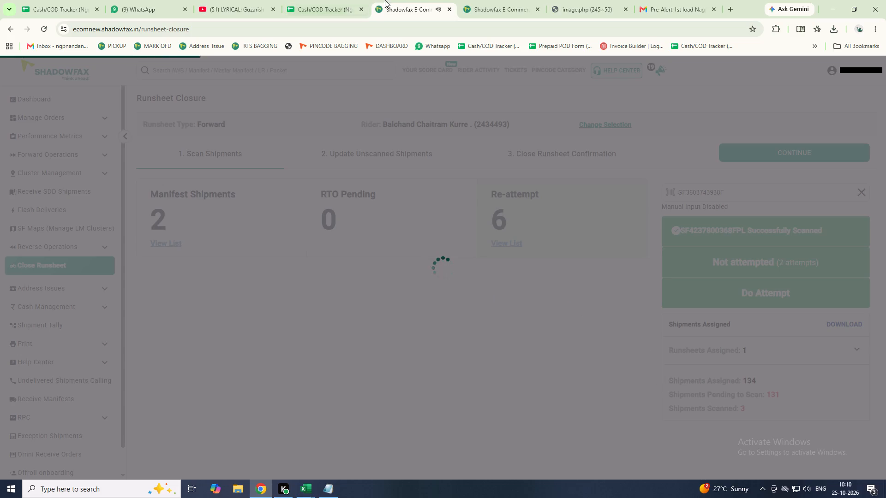
Switch to Excel and close the MMN-3RINF2PP, manifest-detail-2026-10-25 and Pincode Update 25-10-2026 workbooks.
click(298, 489)
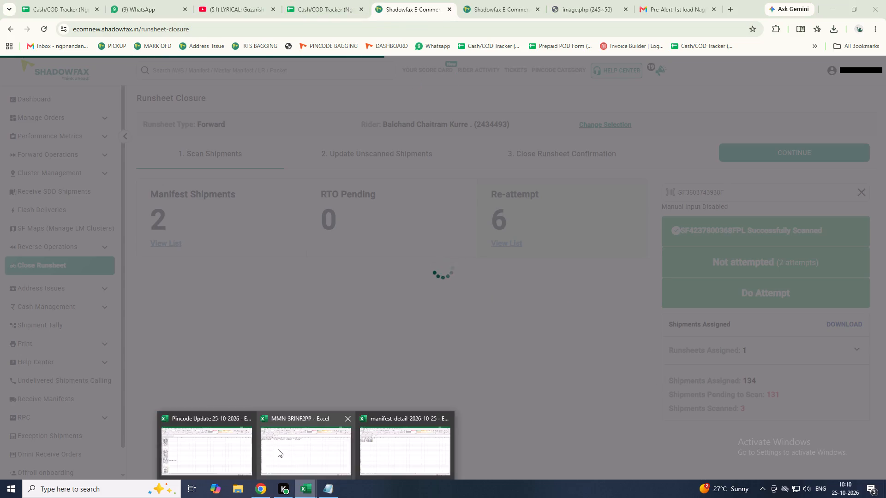
click(276, 448)
click(885, 0)
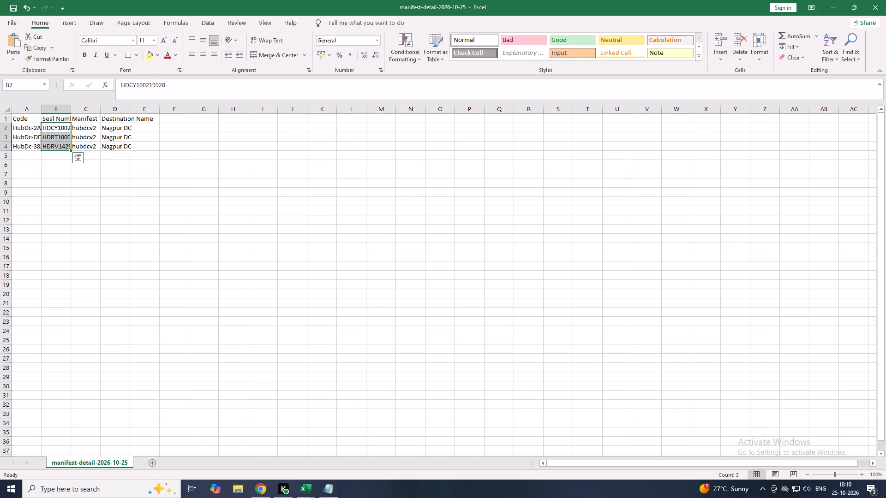
click(885, 0)
click(780, 0)
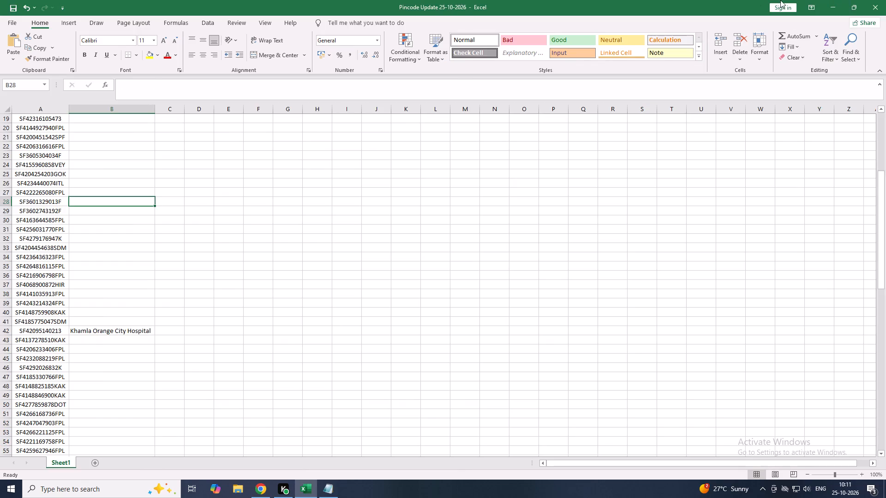
click(873, 0)
click(450, 260)
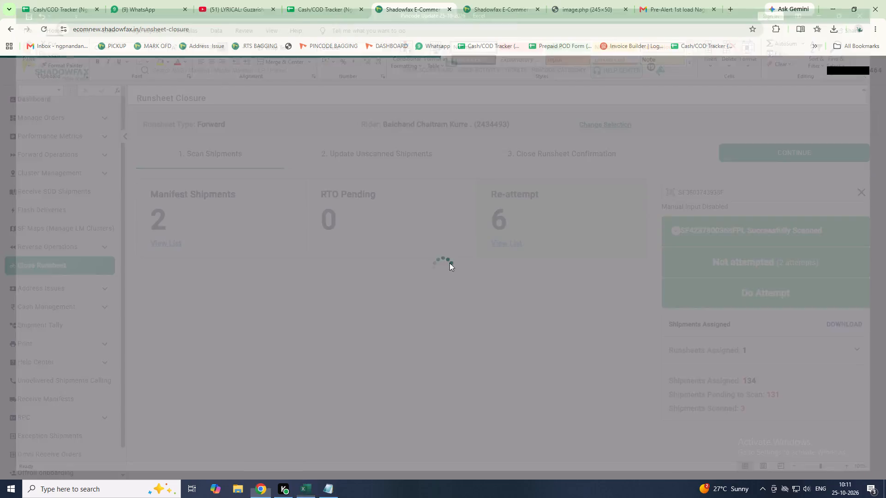
click(762, 206)
click(751, 220)
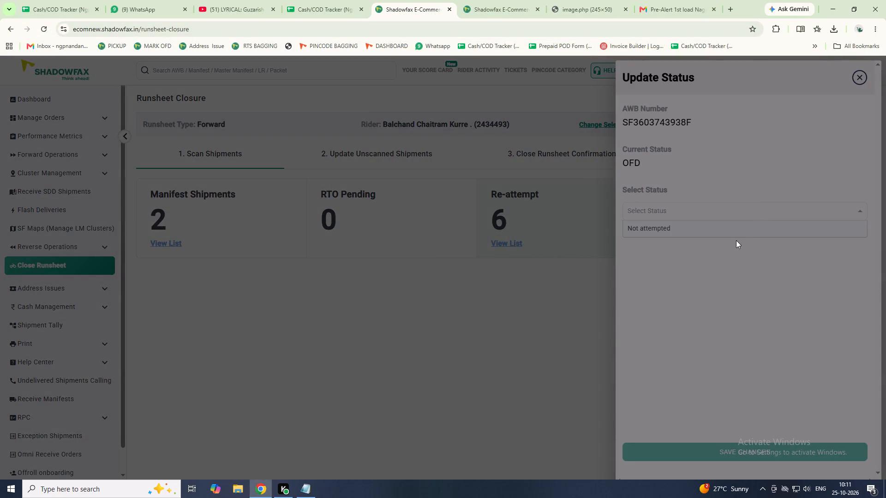
click(739, 229)
click(737, 242)
click(736, 257)
click(712, 264)
click(711, 273)
click(709, 281)
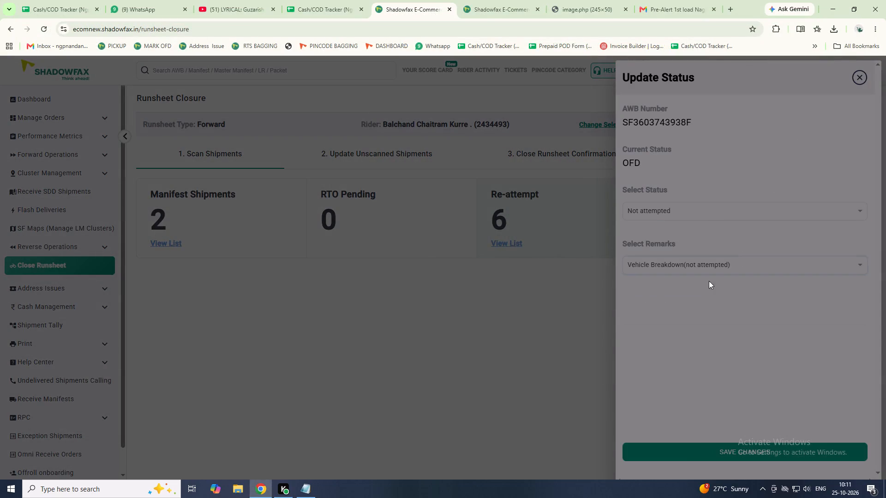
click(693, 466)
click(693, 462)
click(692, 452)
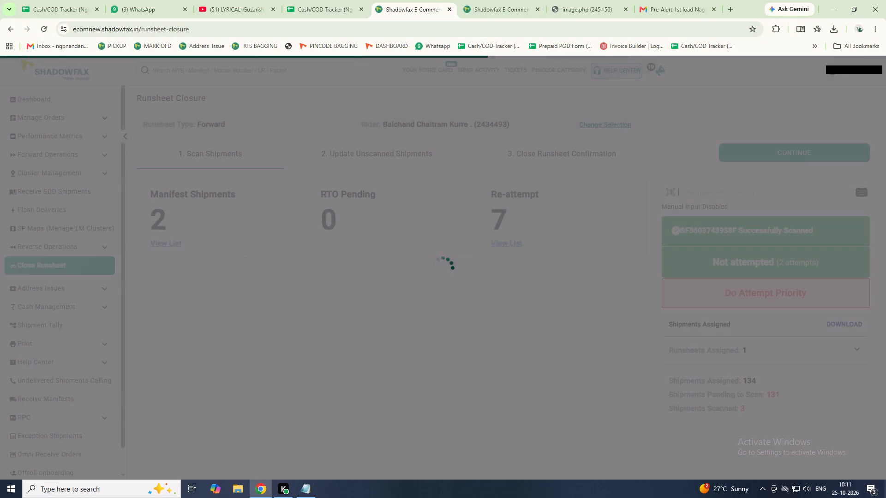
Review the marked and unmarked shipment lists among the runsheet's unscanned shipments.
click(362, 159)
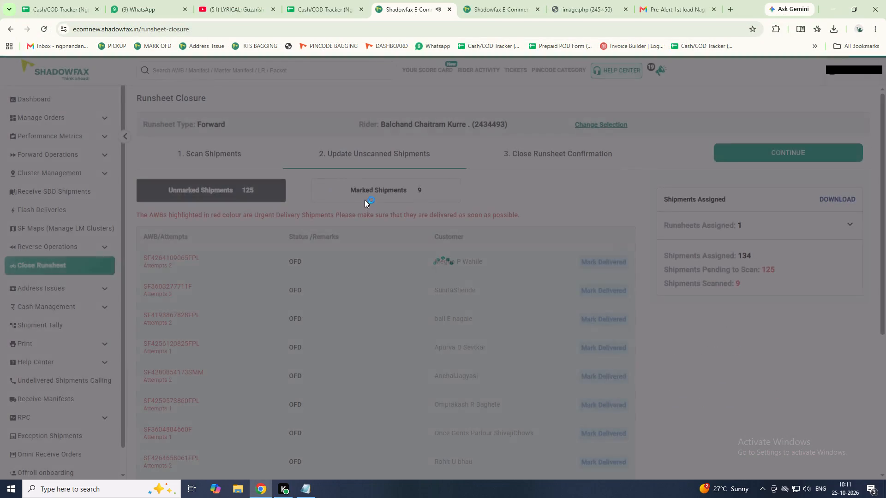
click(369, 192)
scroll(381, 361, down, 4)
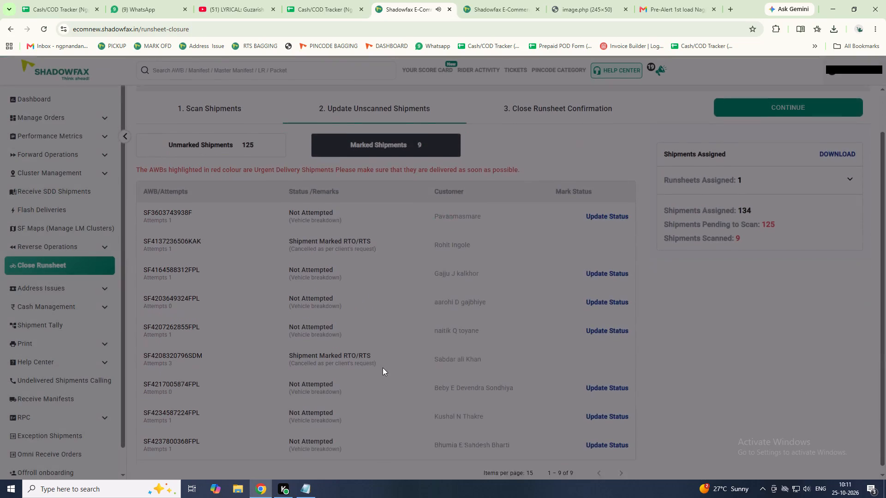
scroll(383, 368, down, 2)
scroll(383, 369, up, 4)
click(233, 194)
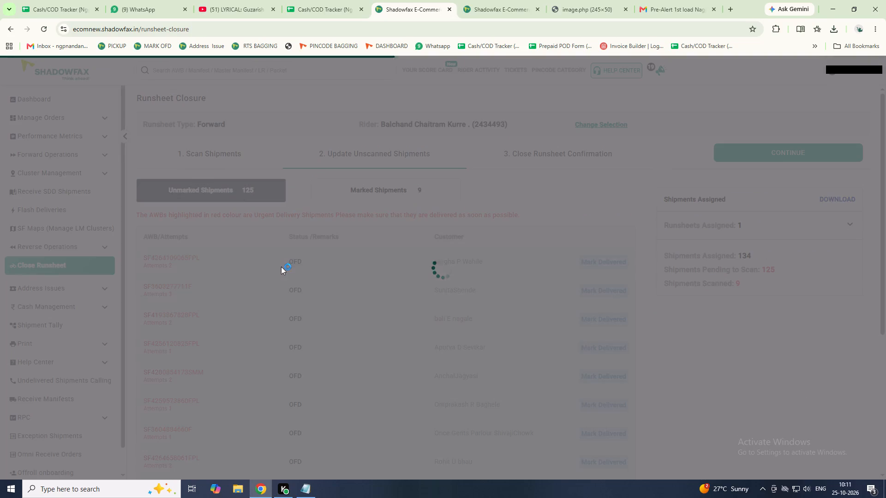
click(218, 159)
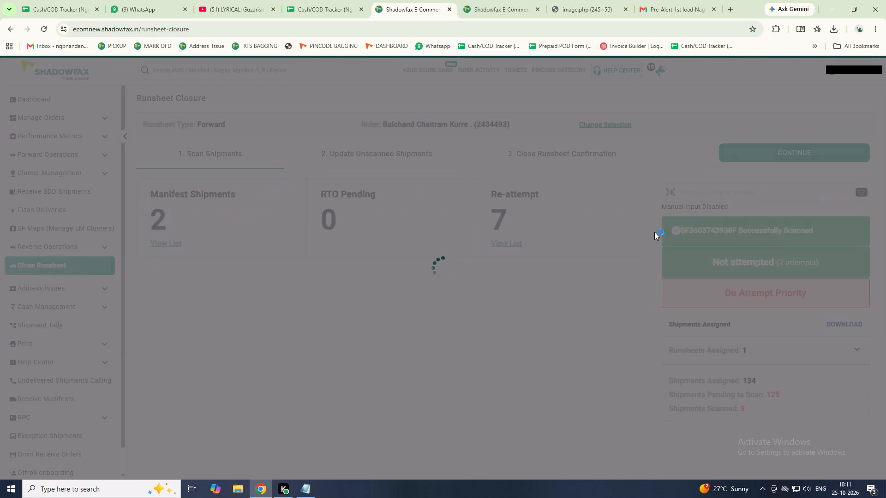
click(725, 193)
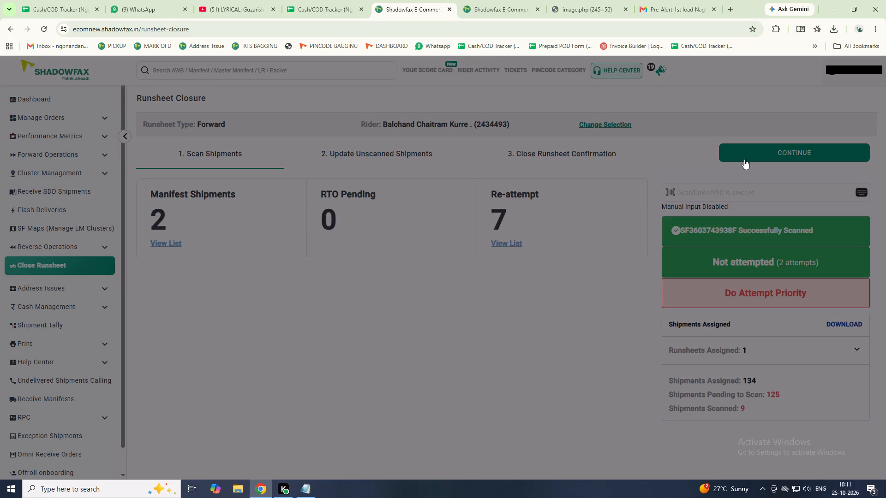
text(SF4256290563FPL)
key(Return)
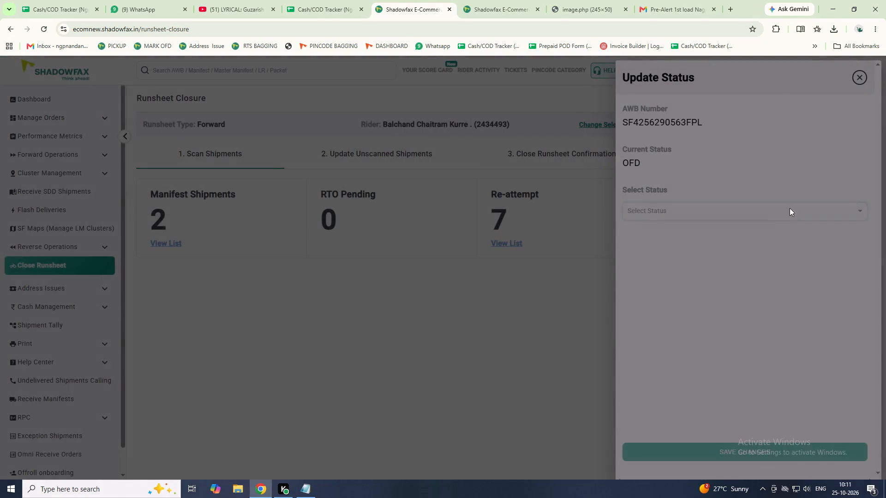
click(783, 214)
click(771, 230)
click(760, 251)
click(755, 264)
click(754, 277)
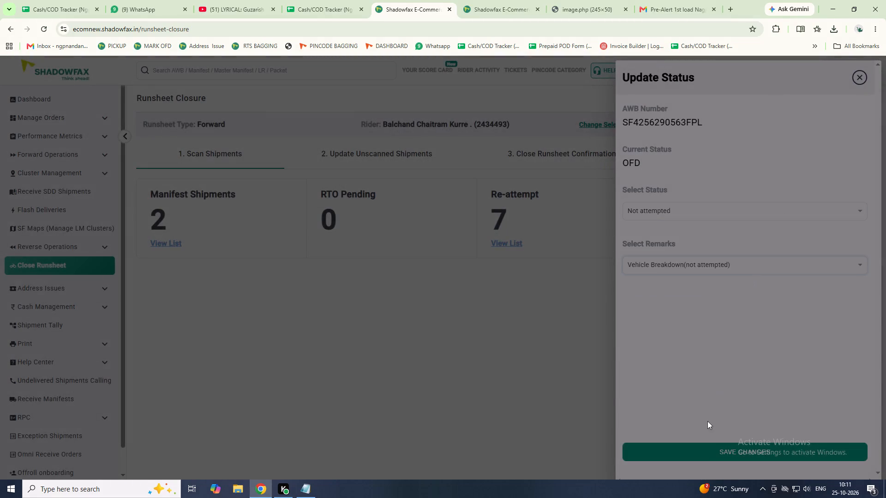
click(703, 449)
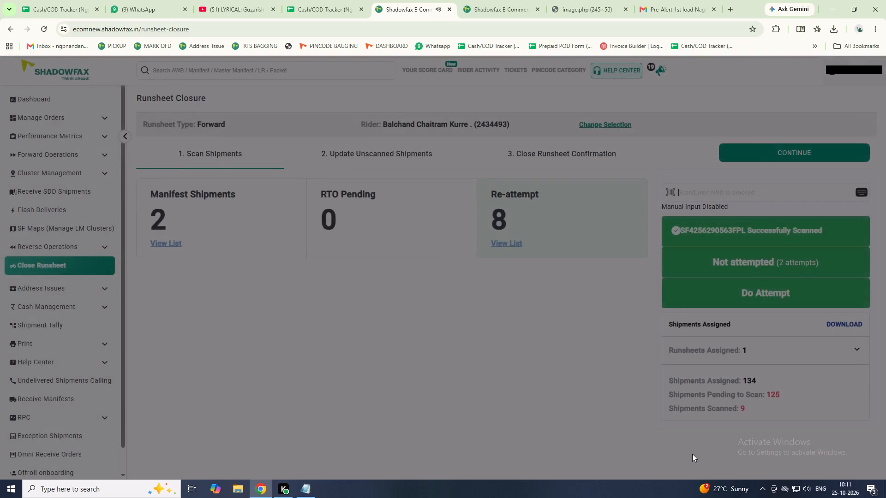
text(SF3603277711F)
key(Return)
click(447, 282)
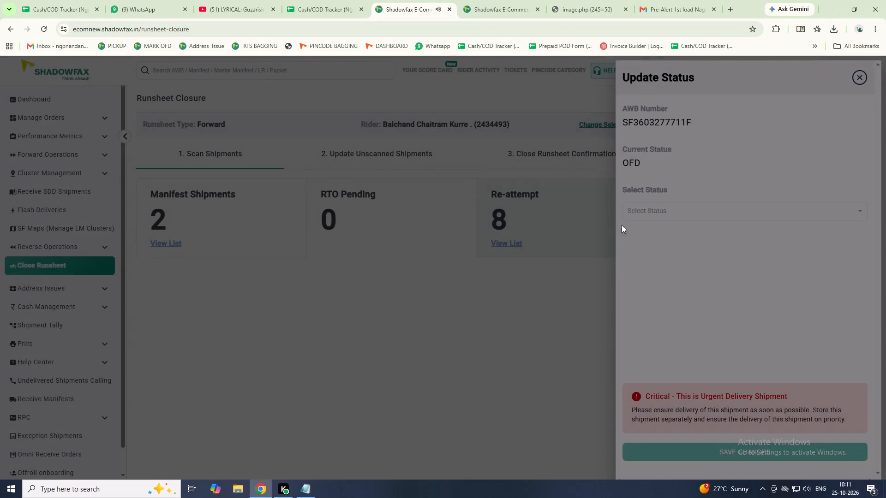
click(641, 215)
click(644, 222)
click(653, 266)
click(656, 280)
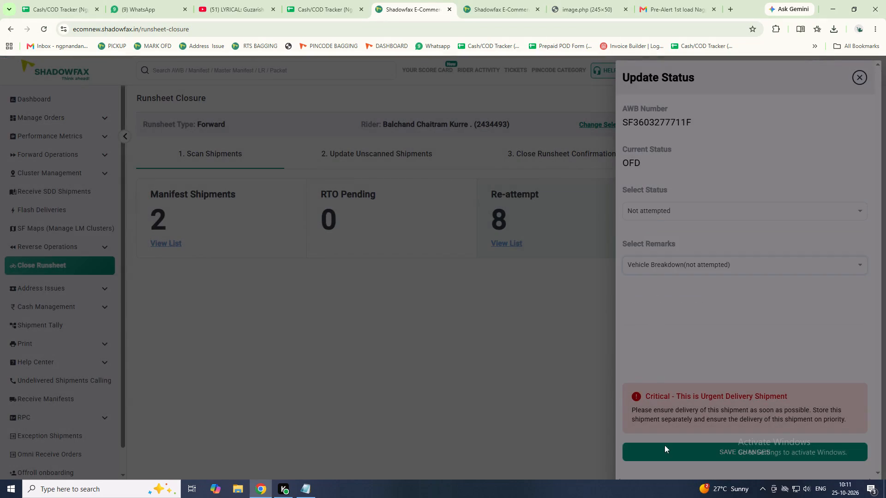
click(666, 449)
Download the rider's assigned shipments list and open the file in Excel.
click(844, 322)
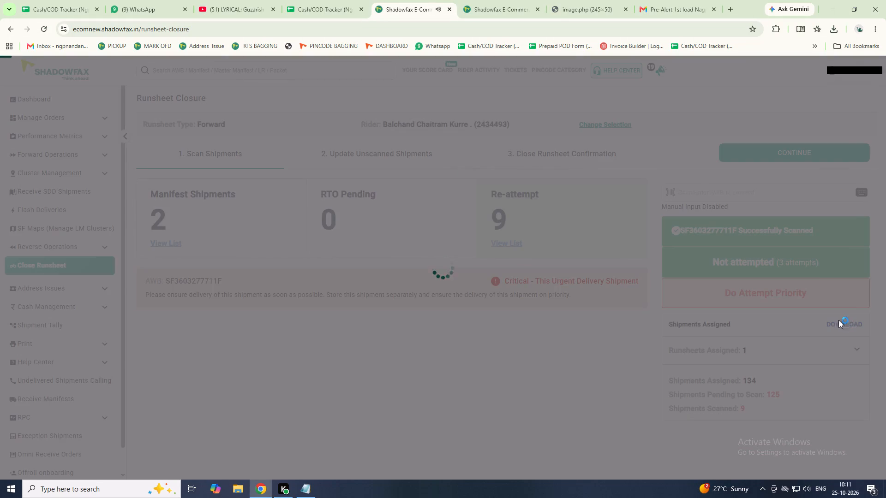
click(721, 55)
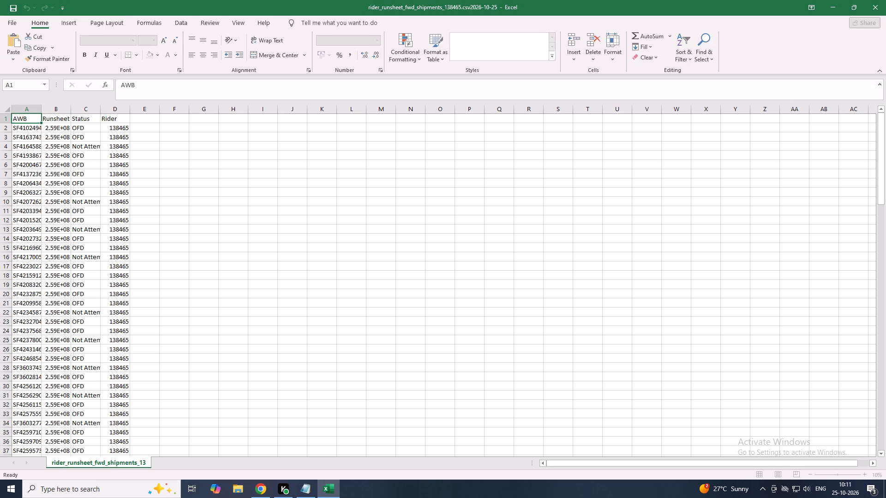
Copy the AWB column from the downloaded runsheet file and search Shadowfax's Forward Orders for those AWB numbers.
click(38, 107)
click(36, 107)
key(ctrl+c)
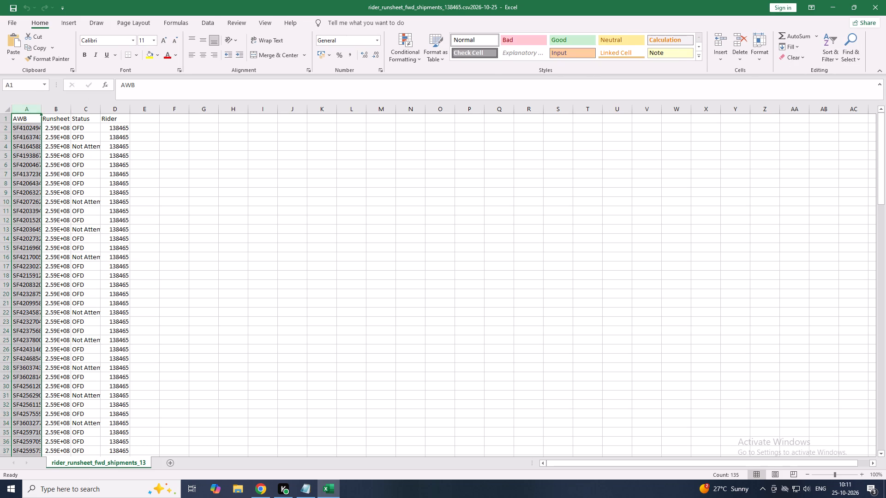
key(alt+Tab)
click(462, 0)
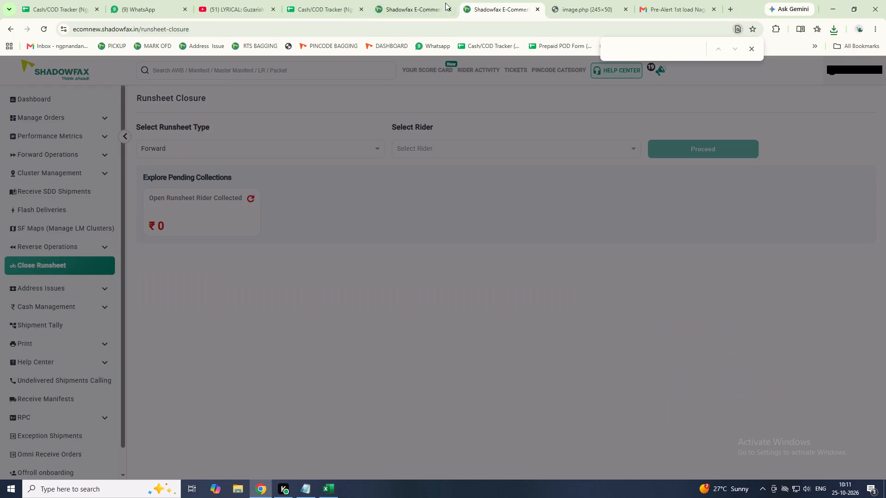
click(45, 119)
click(45, 130)
click(45, 133)
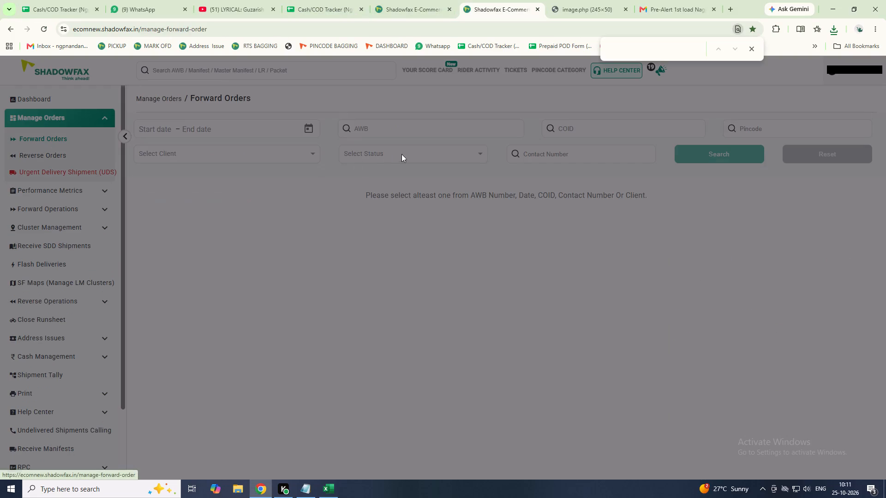
click(408, 136)
key(ctrl+v)
key(Return)
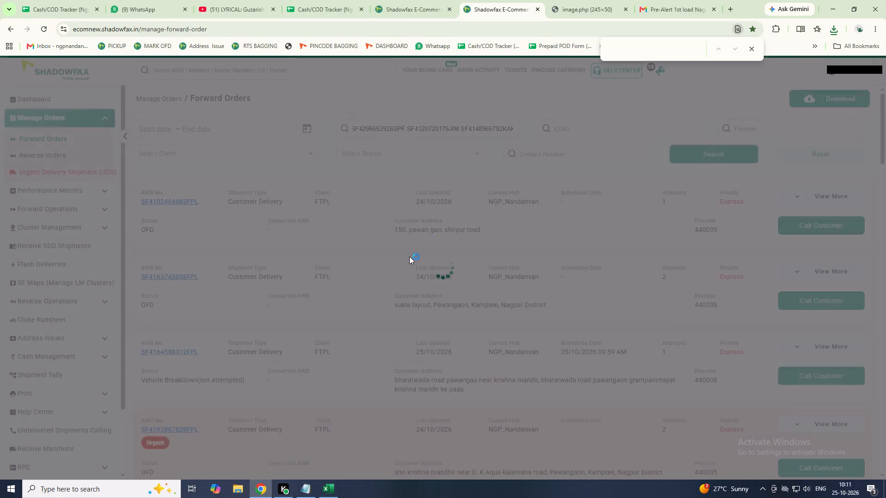
Look through all pages of the Forward Orders search results to check the status of the rider's shipments.
scroll(444, 298, down, 11)
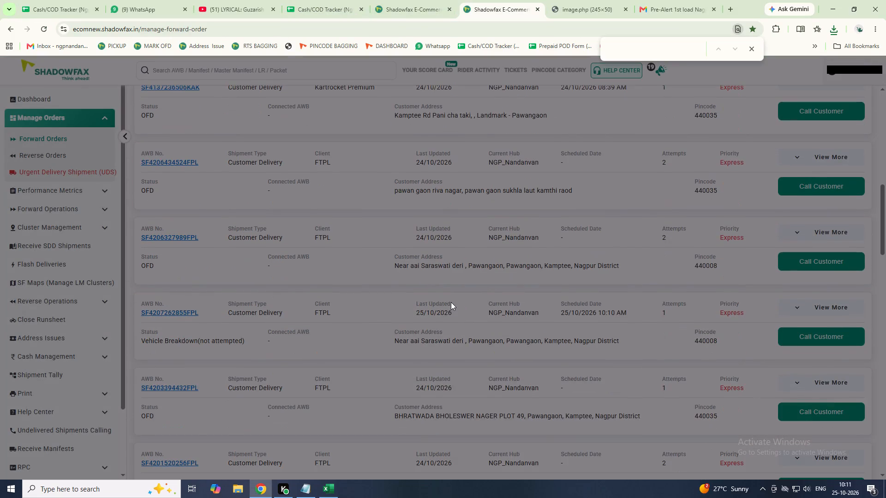
scroll(451, 310, down, 20)
scroll(451, 310, down, 7)
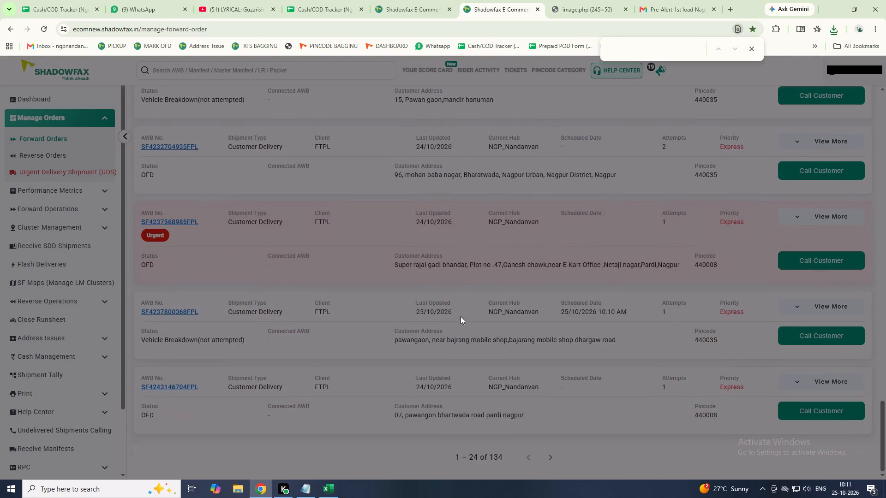
scroll(460, 318, down, 6)
click(544, 460)
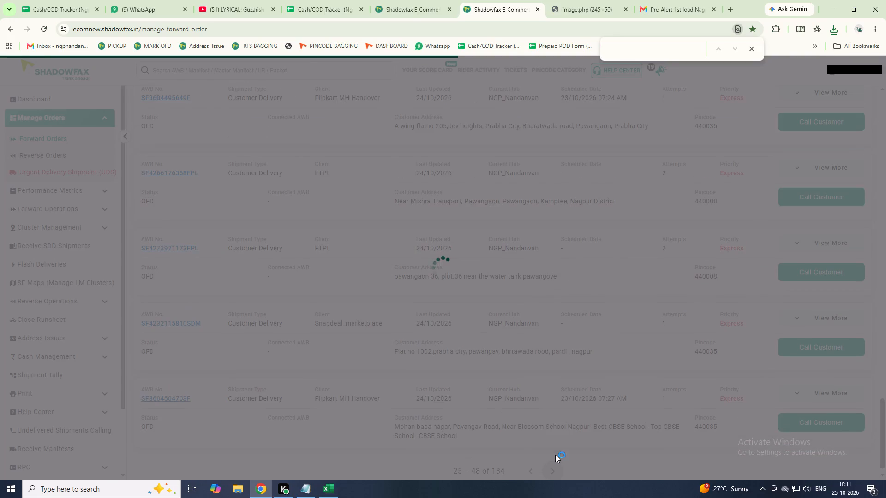
click(555, 455)
click(555, 455)
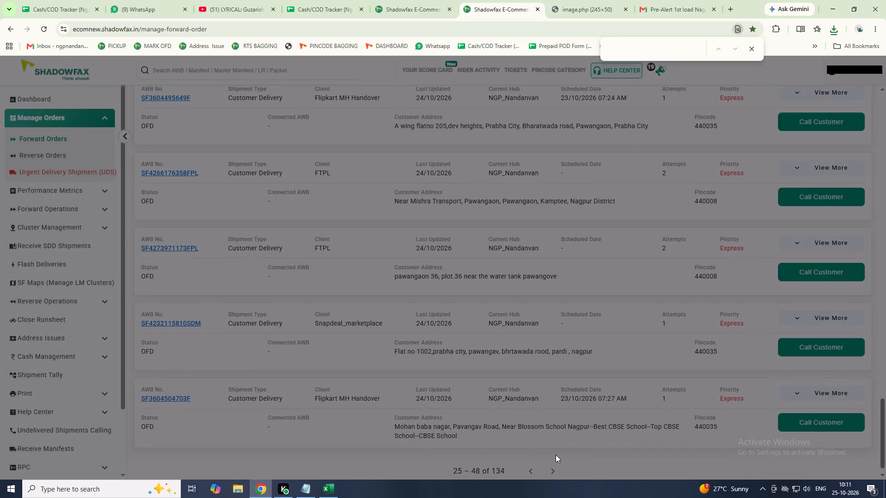
click(544, 474)
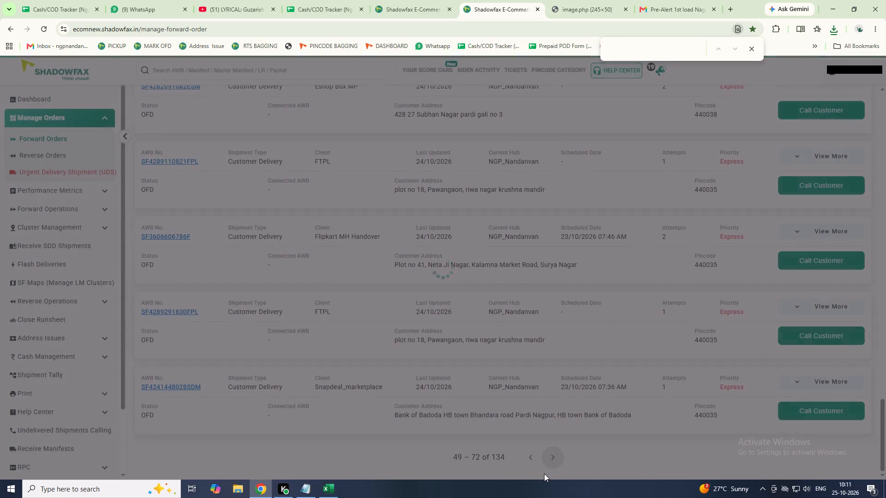
click(544, 474)
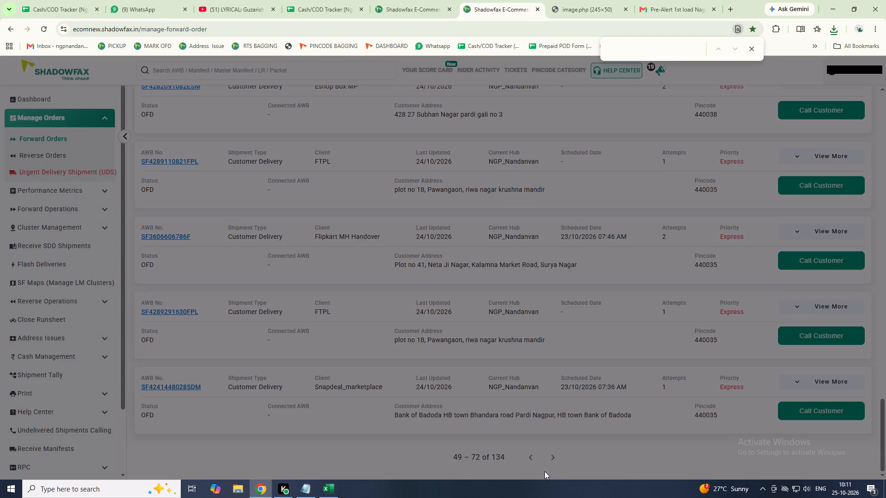
click(553, 458)
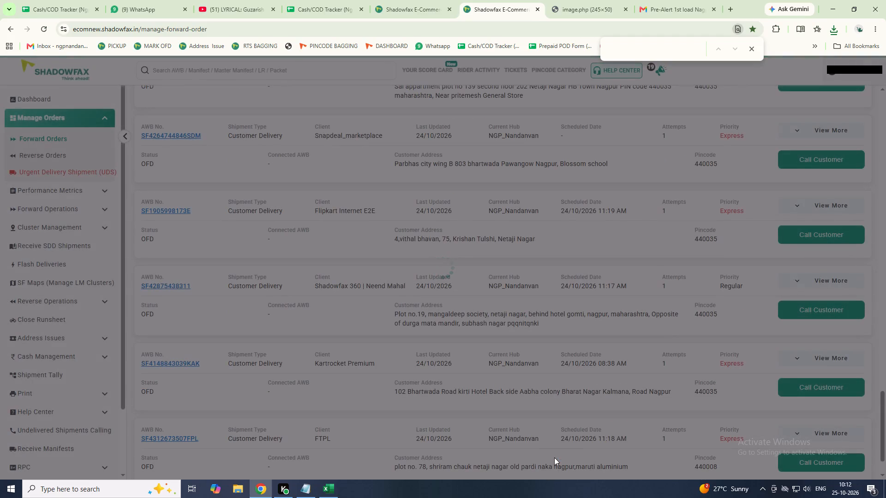
scroll(565, 424, down, 6)
click(565, 453)
click(557, 452)
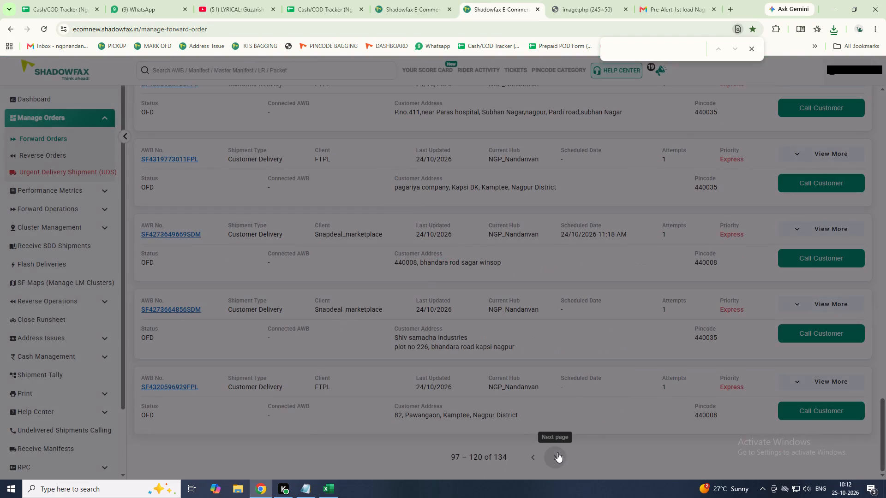
scroll(558, 452, up, 15)
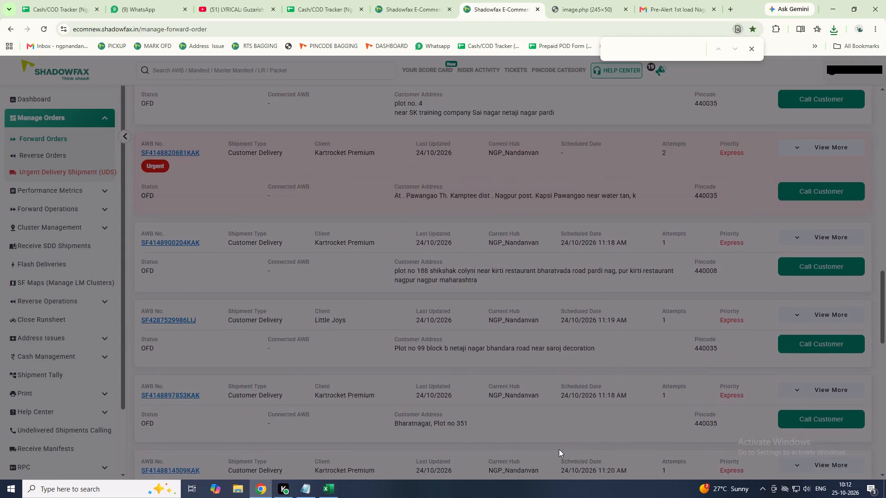
scroll(559, 449, down, 18)
scroll(557, 455, down, 6)
click(554, 453)
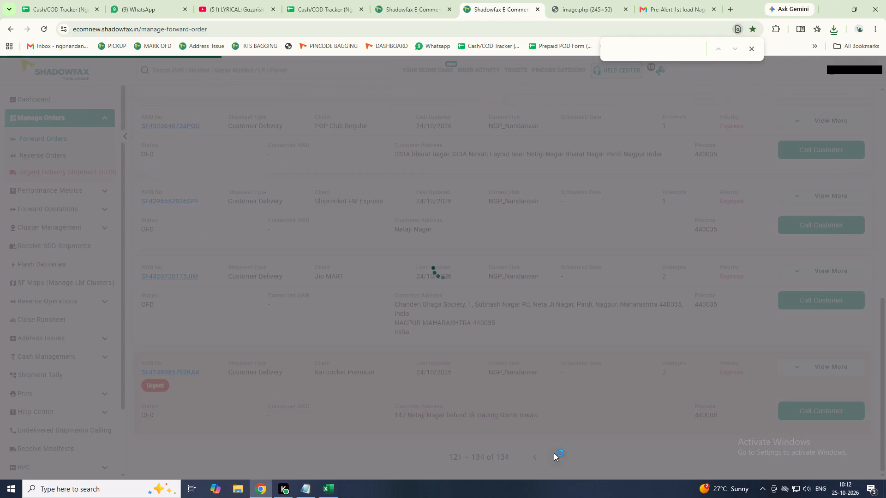
scroll(554, 379, up, 7)
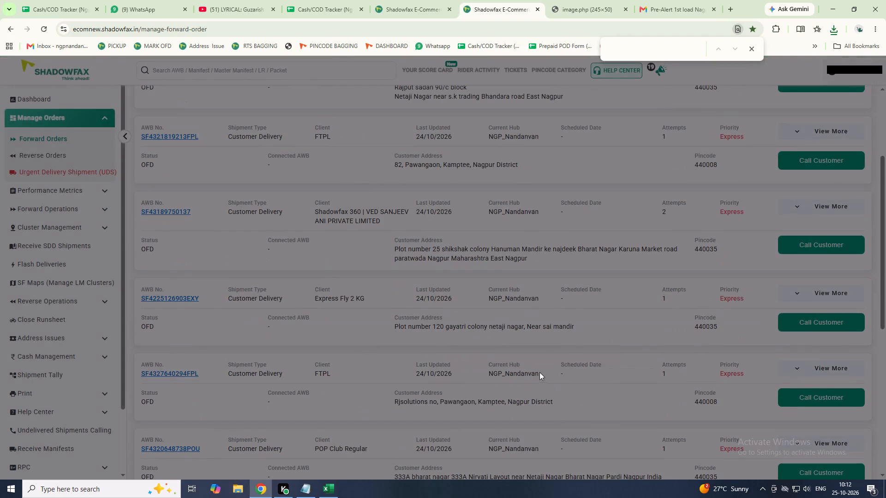
Start a Forward runsheet closure for the rider found by searching "atu".
click(24, 317)
click(216, 154)
click(211, 163)
click(233, 142)
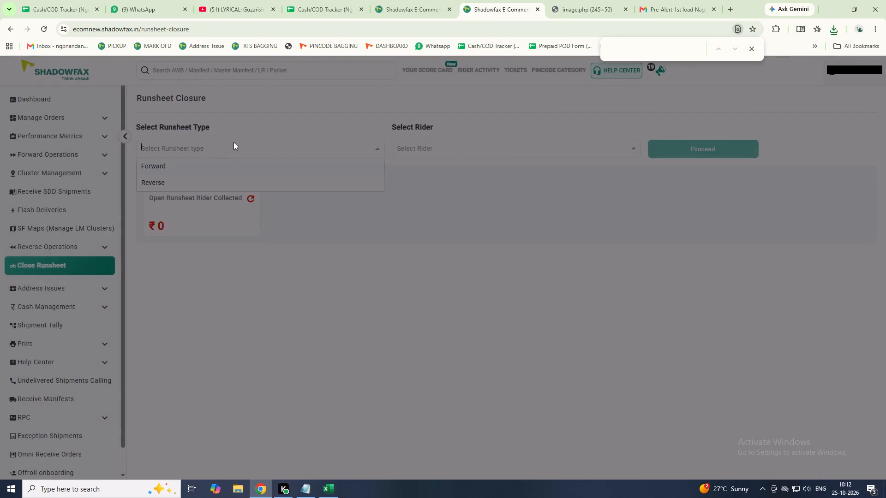
click(227, 160)
click(455, 155)
key(a)
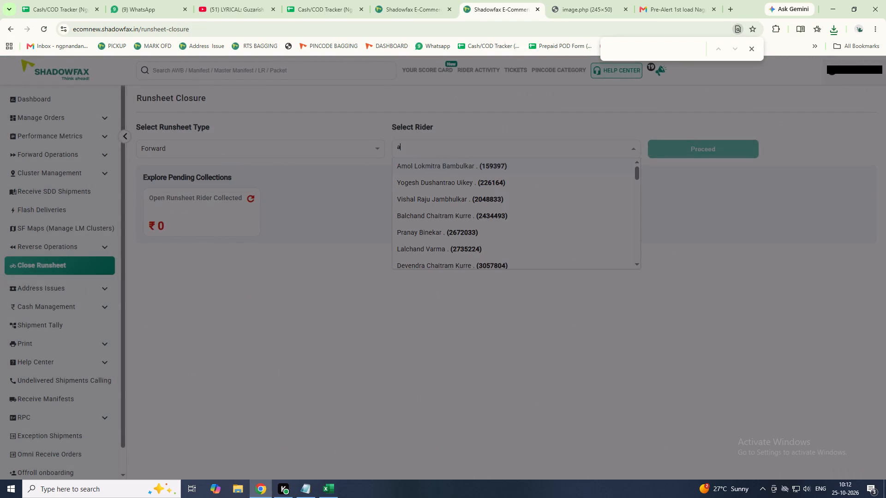
key(t)
key(u)
click(438, 167)
click(679, 153)
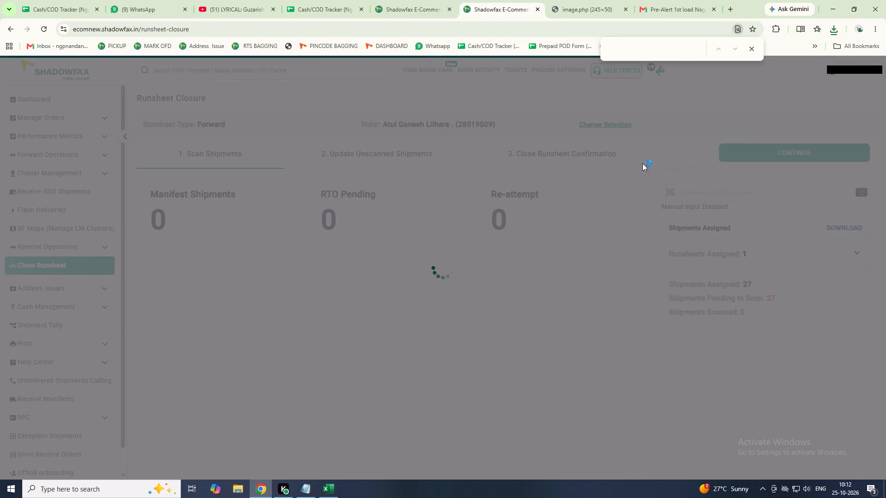
Download this rider's assigned shipments list and open the file in Excel.
click(837, 224)
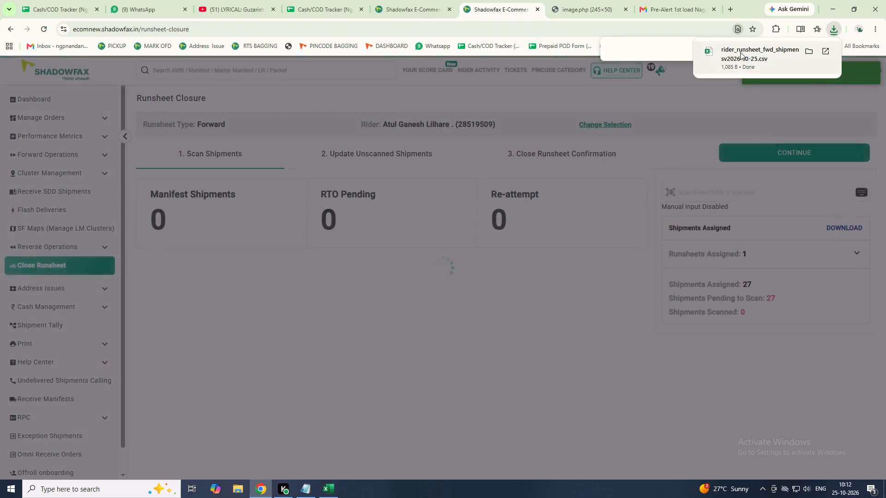
click(739, 67)
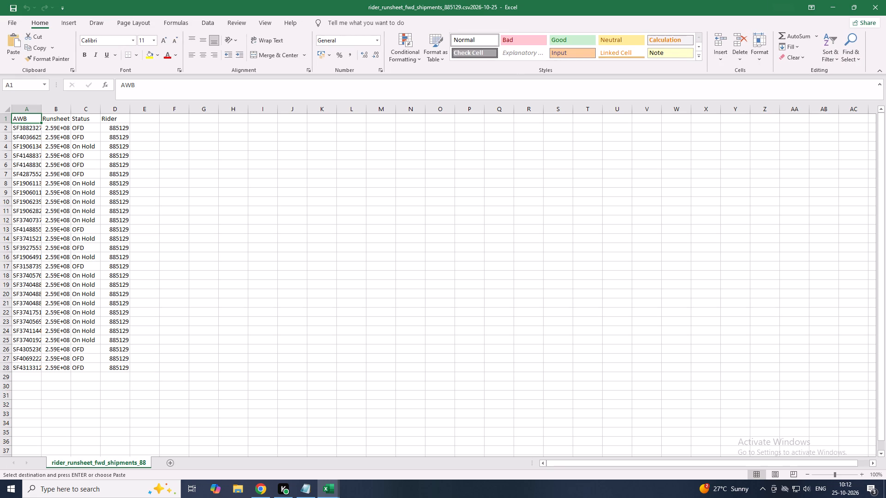
Add filters to the whole runsheet table and view the Status column's filter options.
click(41, 146)
key(ctrl+a)
key(ctrl+shift+l)
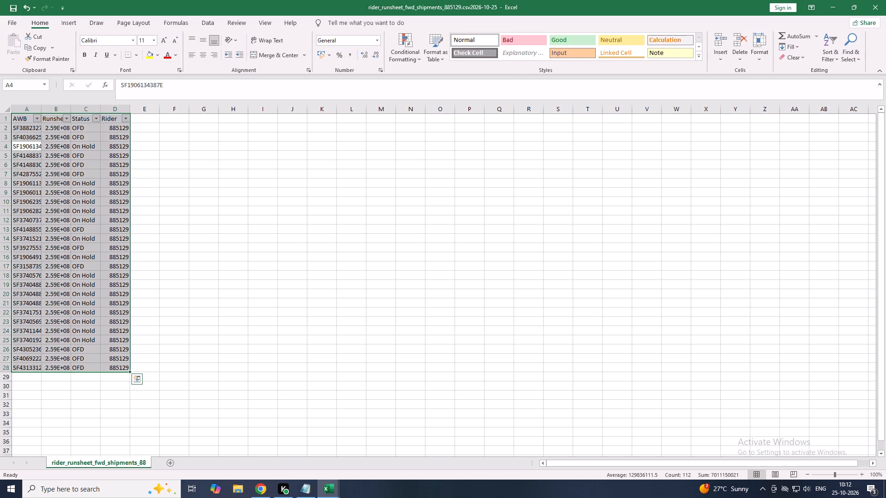
click(97, 121)
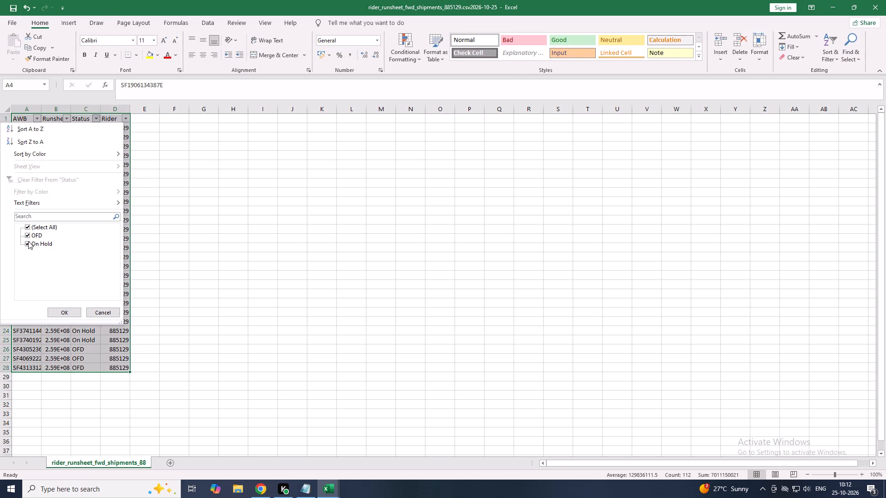
click(171, 245)
Copy all the AWB numbers below the header in the runsheet file's AWB column.
click(25, 132)
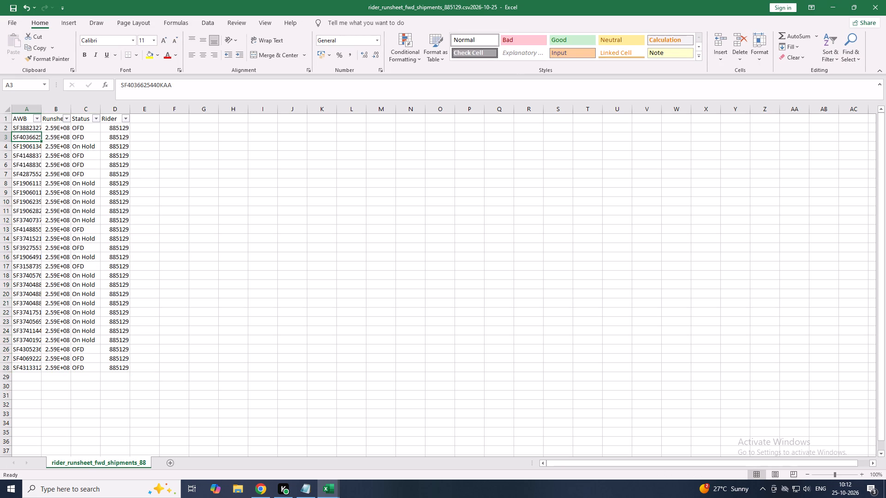
click(28, 129)
key(ctrl+shift+Down)
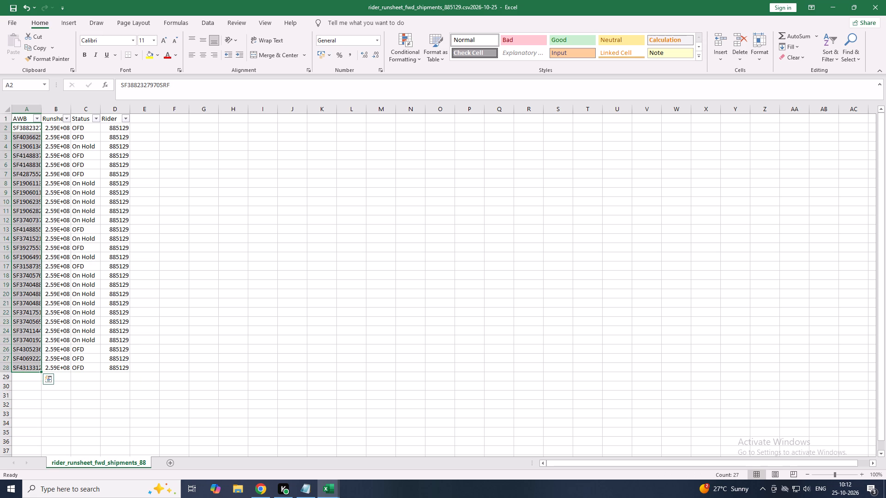
key(ctrl+c)
Switch to Chrome and, in the tab showing the barcode image, search Google for "mobile barcode generator".
click(262, 497)
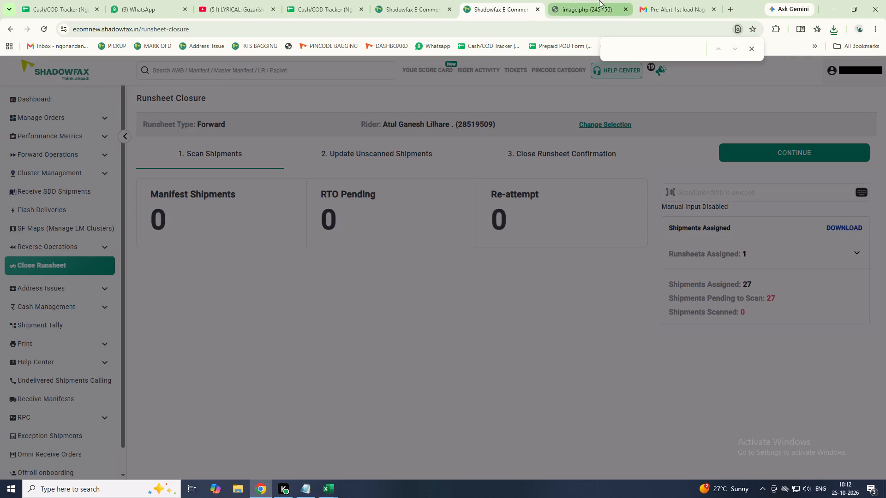
click(598, 0)
click(382, 32)
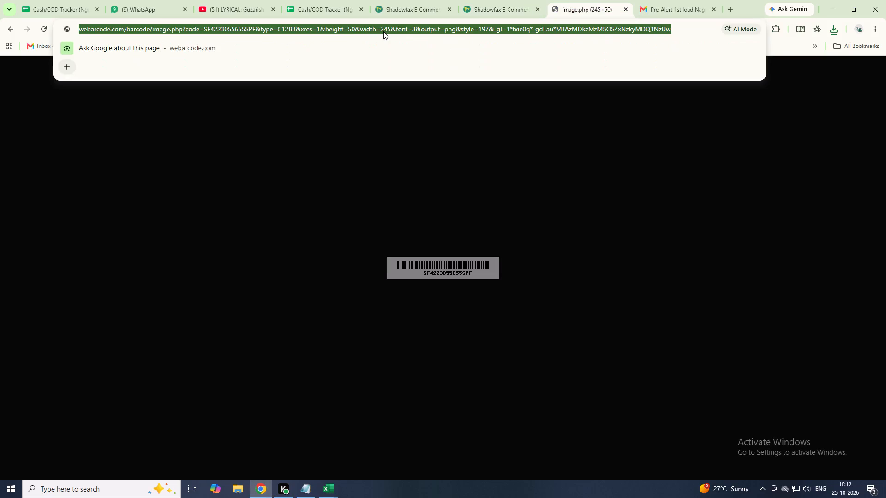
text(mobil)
click(363, 45)
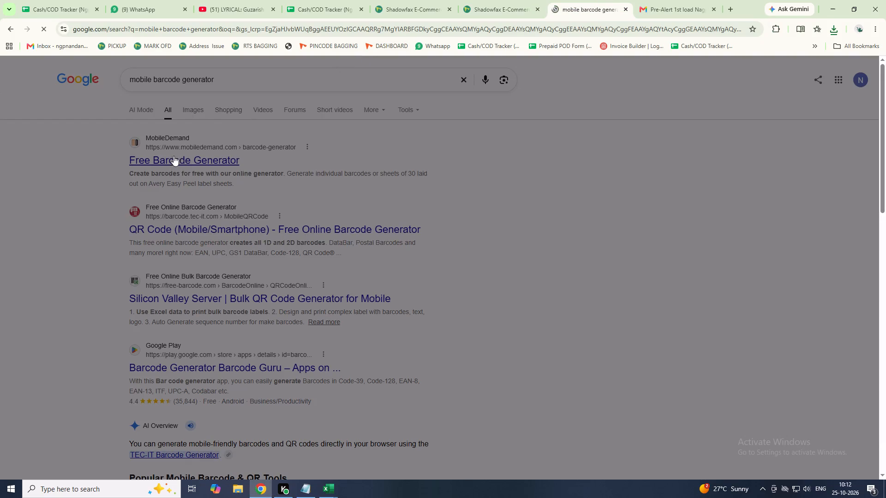
Open MobileDemand's Free Barcode Generator from the search results and set up a barcode sheet with Code 128 symbology.
click(174, 157)
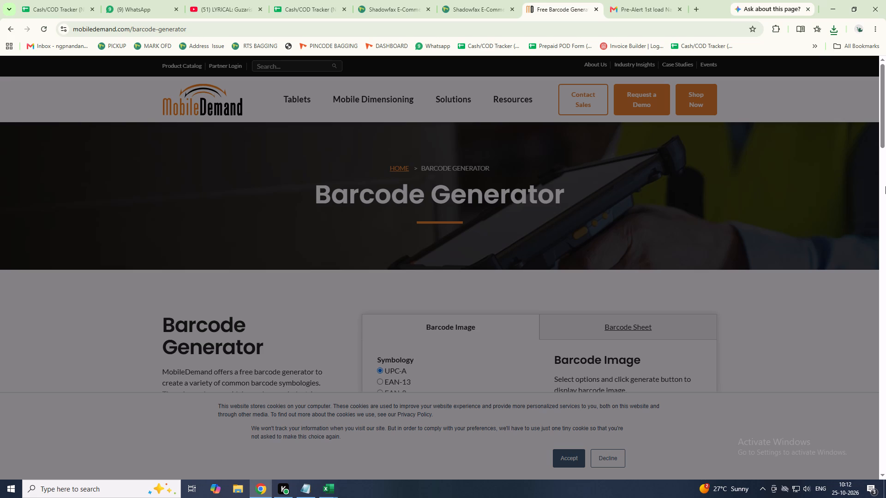
scroll(536, 274, down, 1)
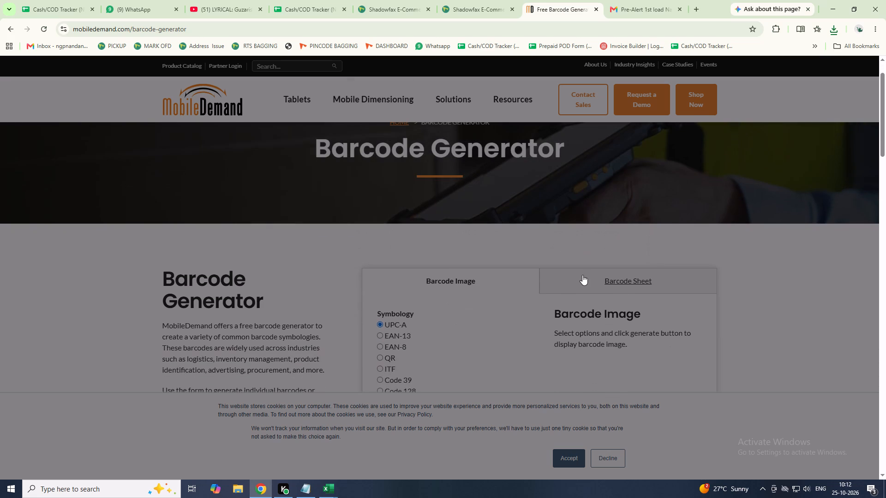
click(584, 277)
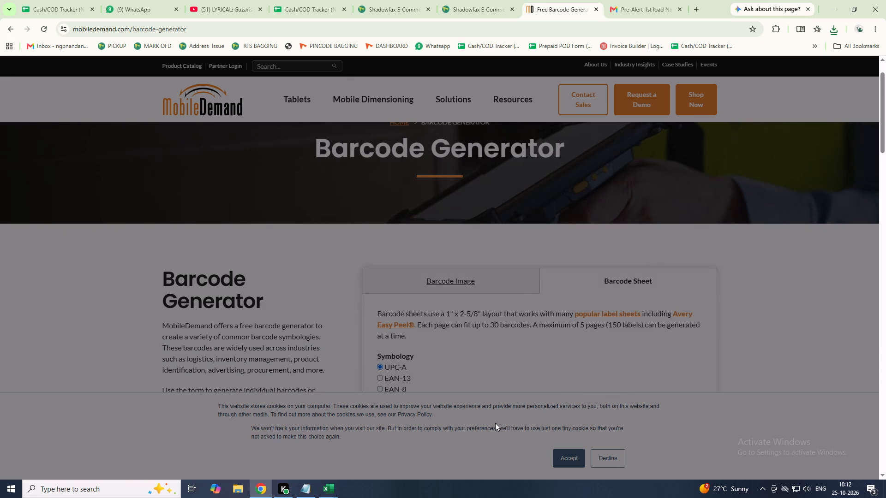
scroll(493, 424, down, 2)
click(410, 340)
Paste the copied AWB numbers as the barcode values and generate the barcode sheet PDF.
scroll(410, 340, down, 2)
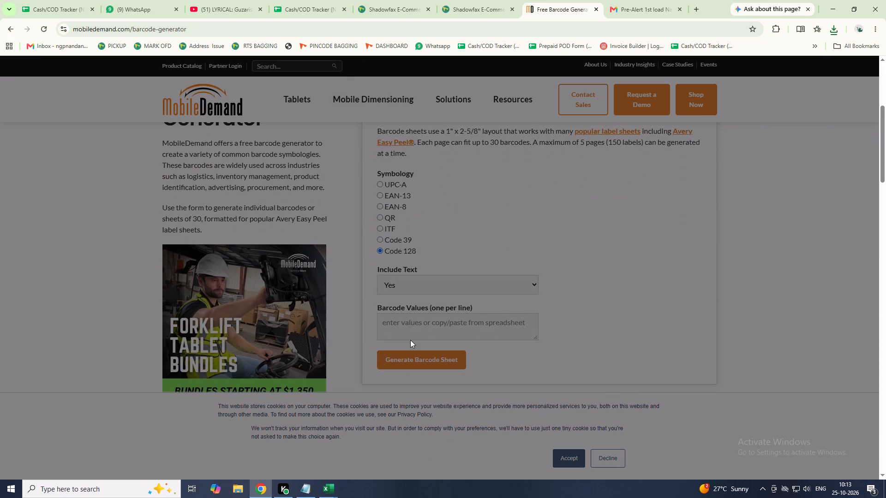
click(409, 332)
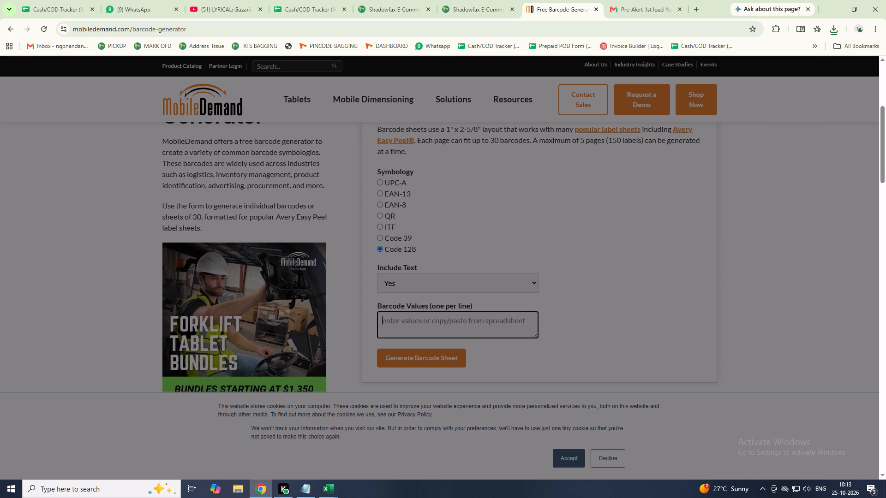
key(ctrl+v)
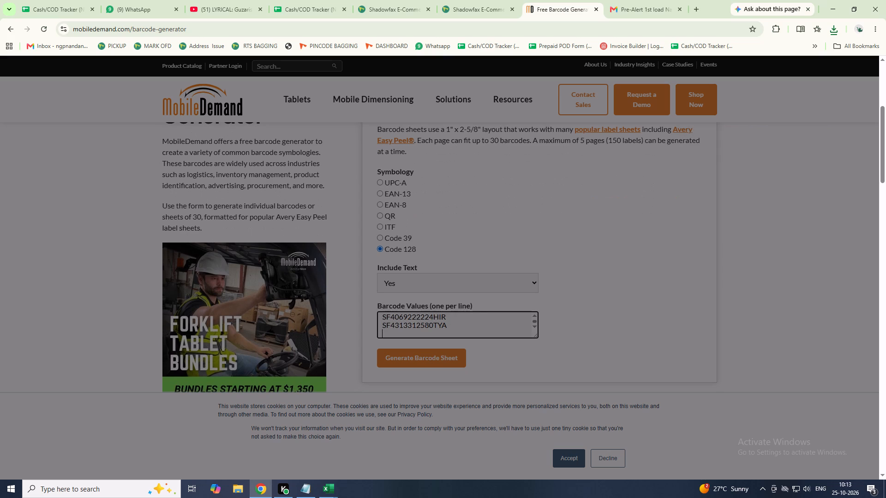
click(394, 358)
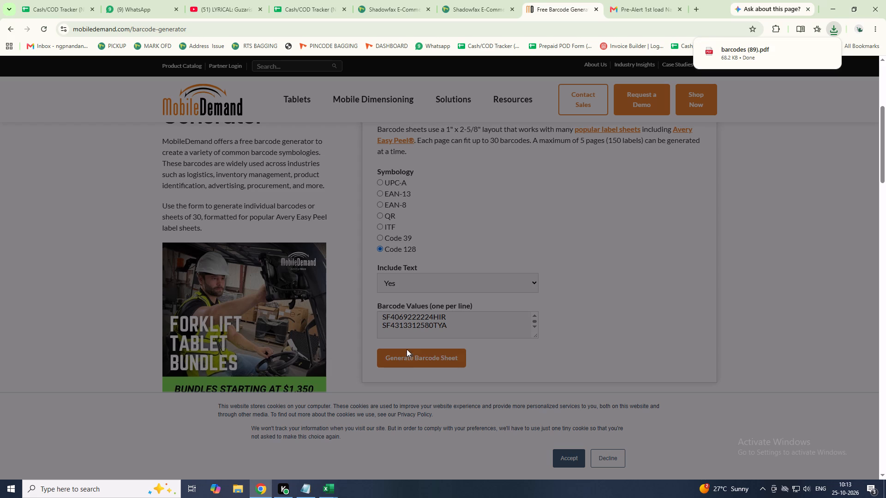
click(408, 359)
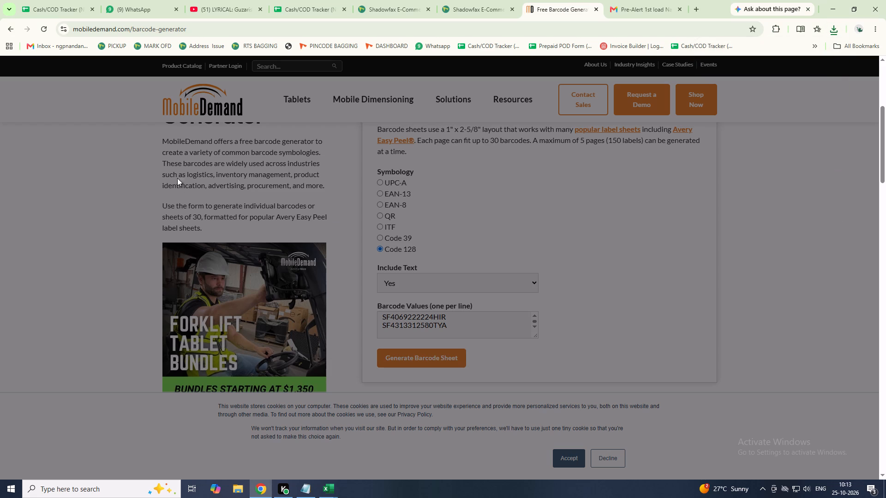
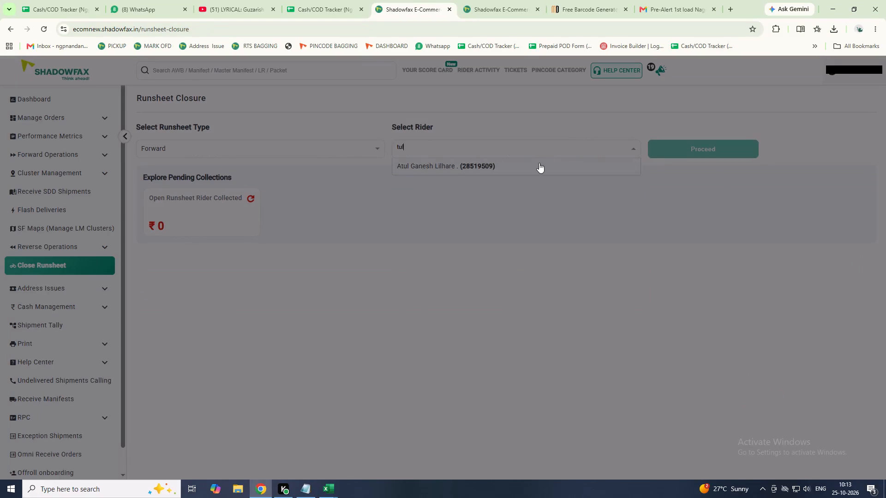
Open the Forward runsheet closure for the rider Atul and make the AWB scan field ready for input.
key(BackSpace)
click(529, 171)
click(725, 145)
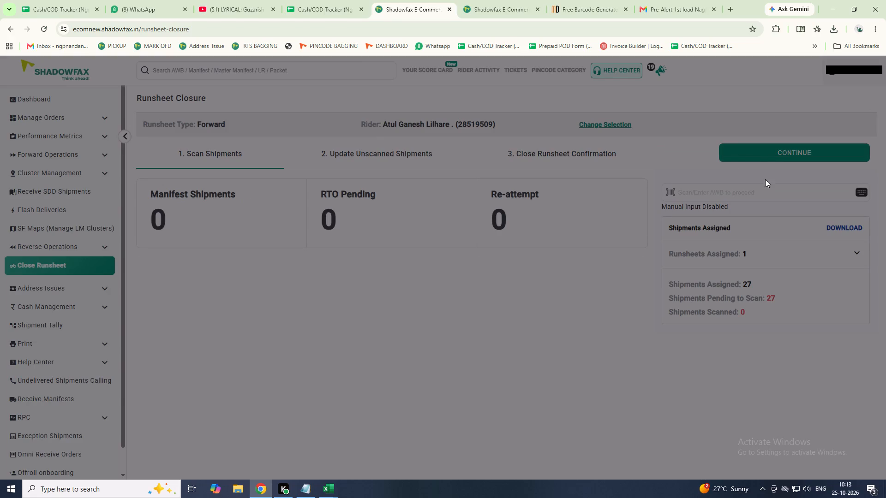
click(766, 197)
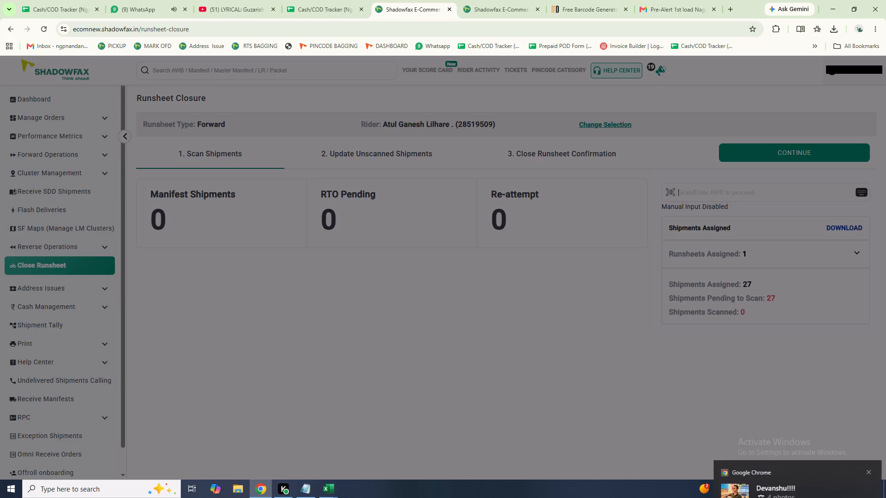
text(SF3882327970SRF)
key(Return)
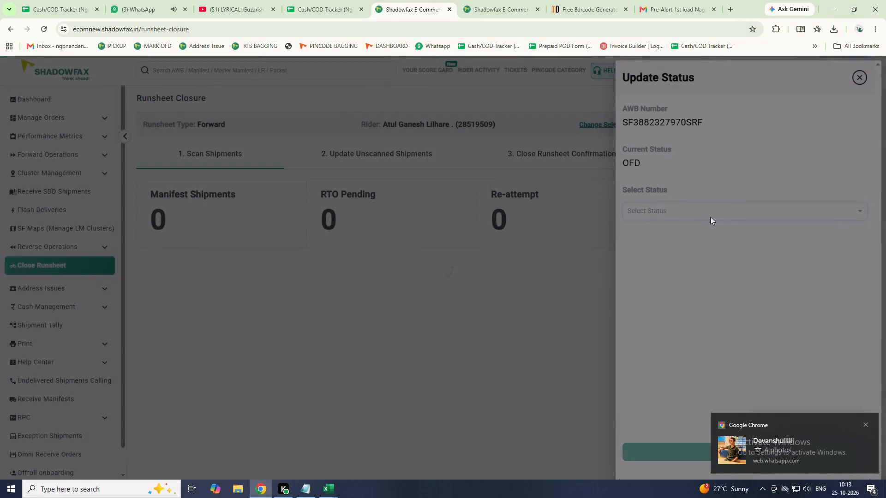
click(710, 207)
click(708, 228)
click(707, 261)
click(706, 276)
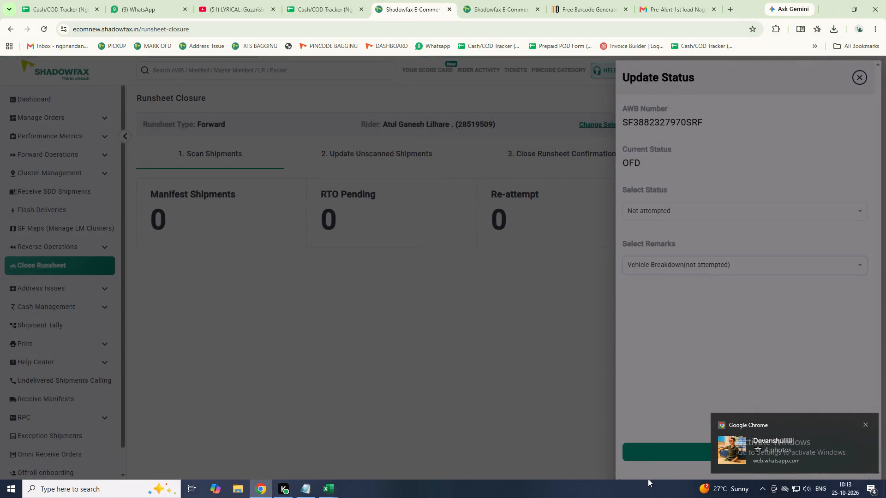
click(654, 449)
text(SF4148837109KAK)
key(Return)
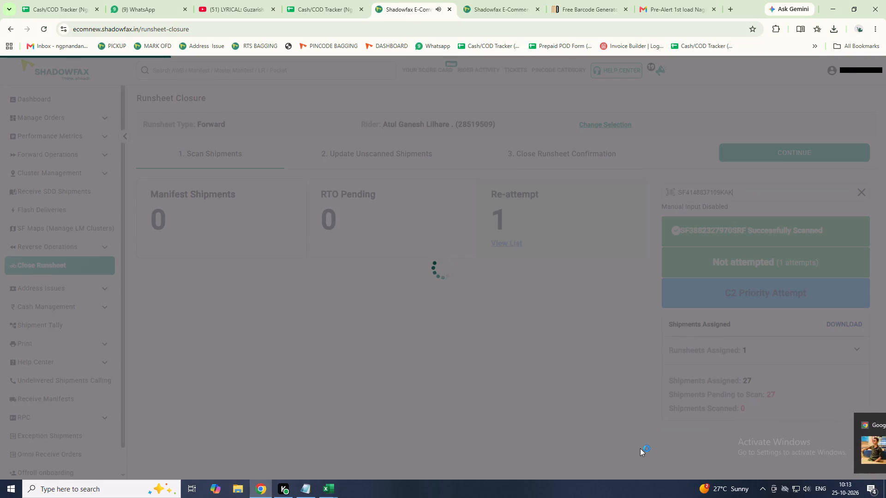
click(674, 213)
click(670, 229)
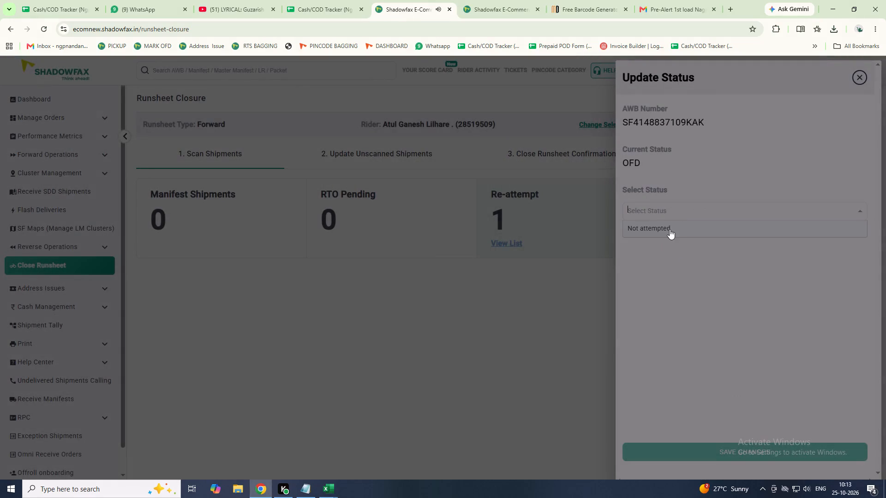
click(662, 265)
click(668, 281)
click(686, 439)
click(680, 454)
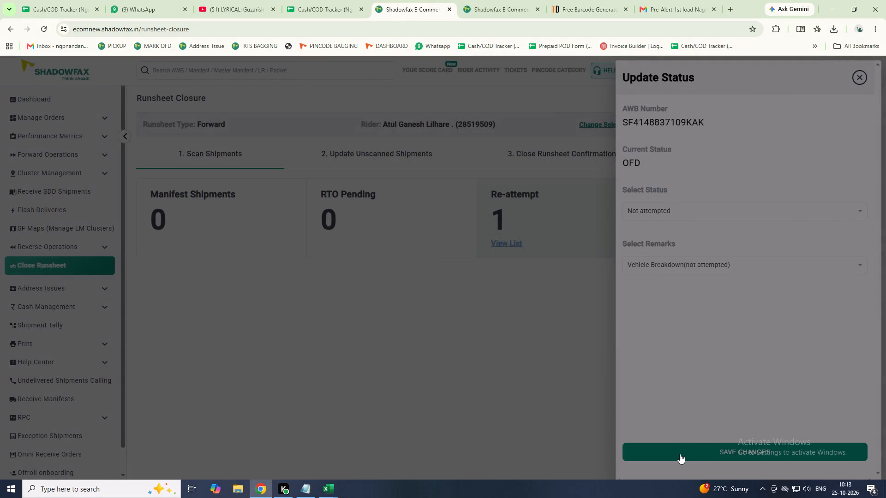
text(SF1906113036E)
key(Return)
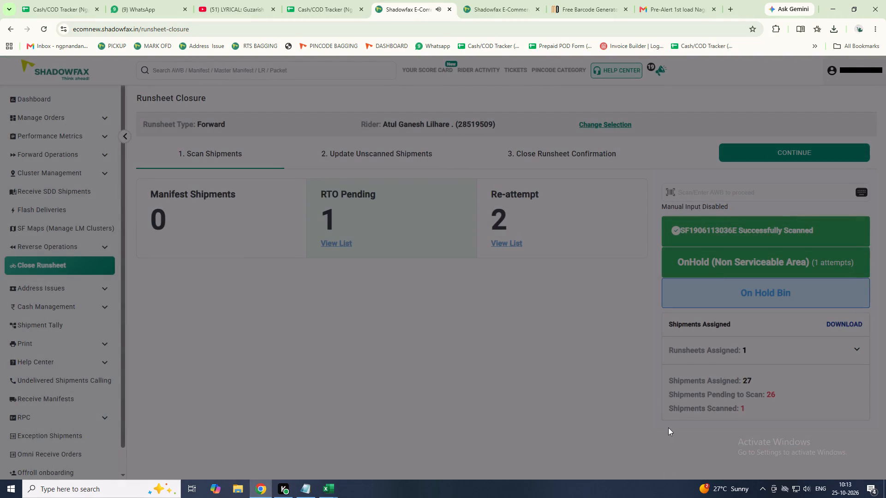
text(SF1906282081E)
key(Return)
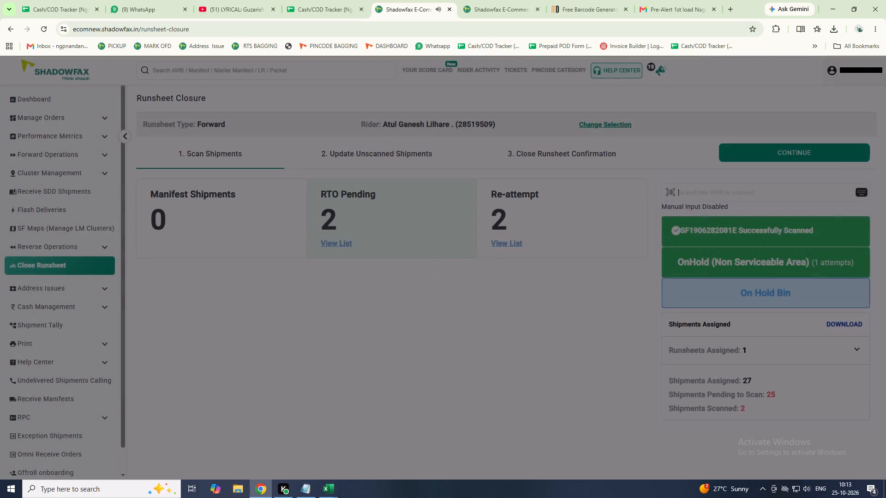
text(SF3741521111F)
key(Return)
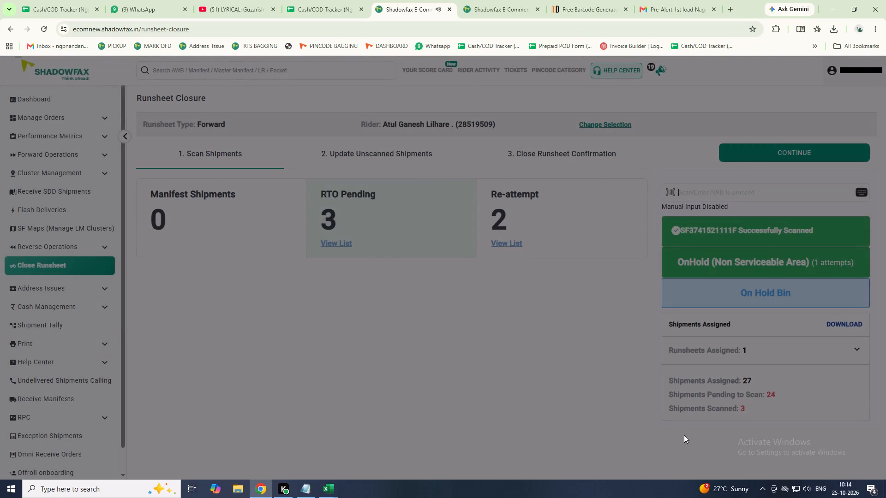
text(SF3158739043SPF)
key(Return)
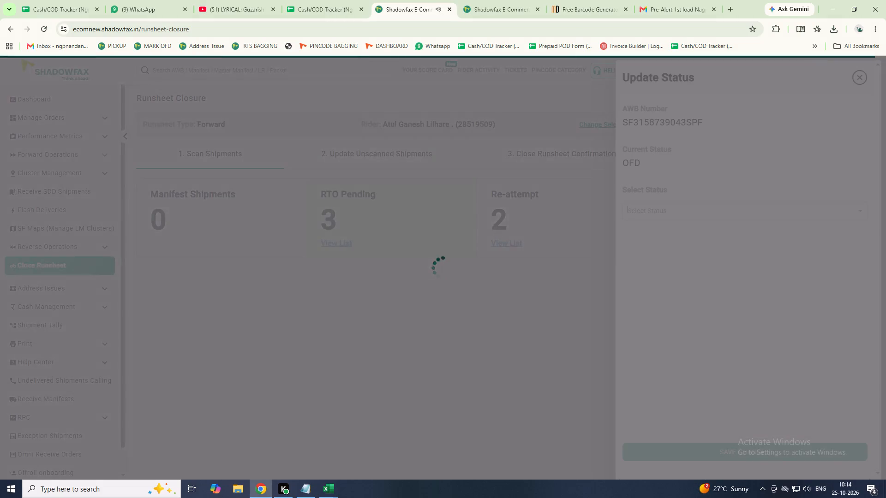
click(697, 212)
click(694, 228)
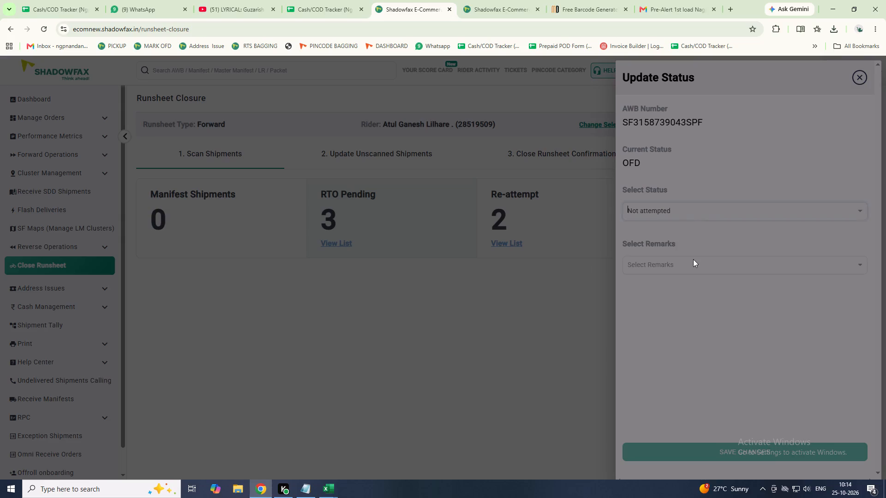
click(693, 259)
click(696, 277)
click(684, 432)
click(684, 446)
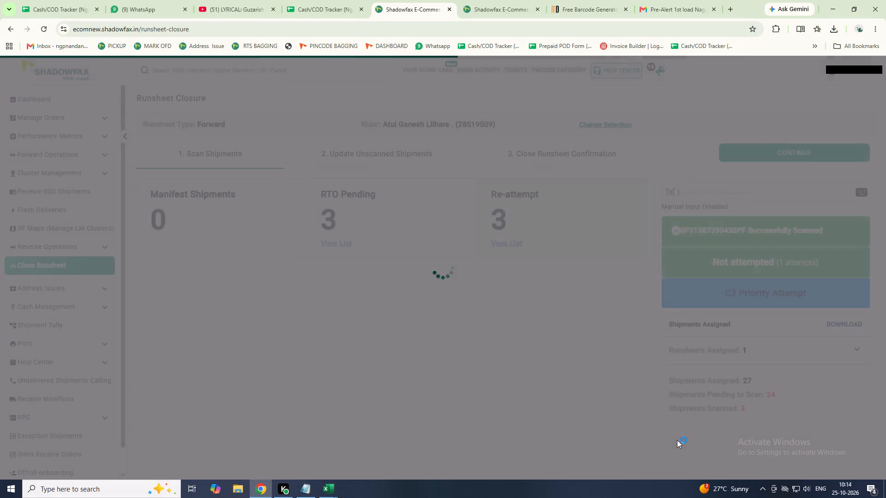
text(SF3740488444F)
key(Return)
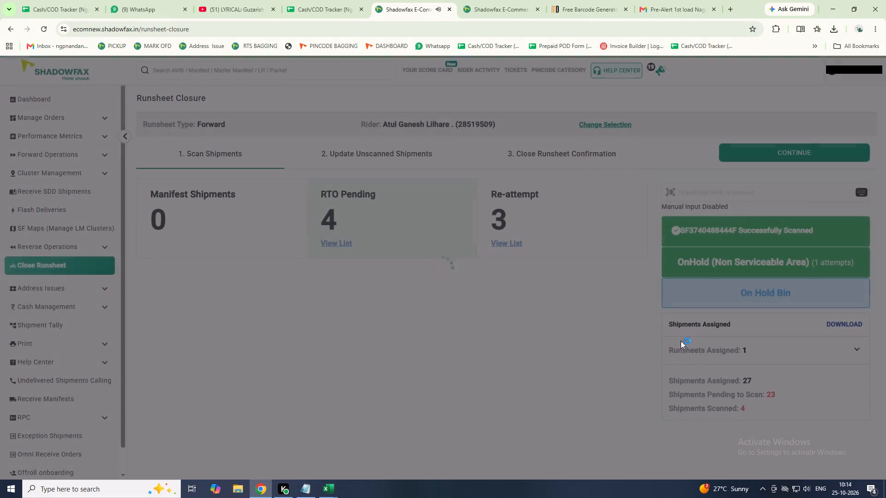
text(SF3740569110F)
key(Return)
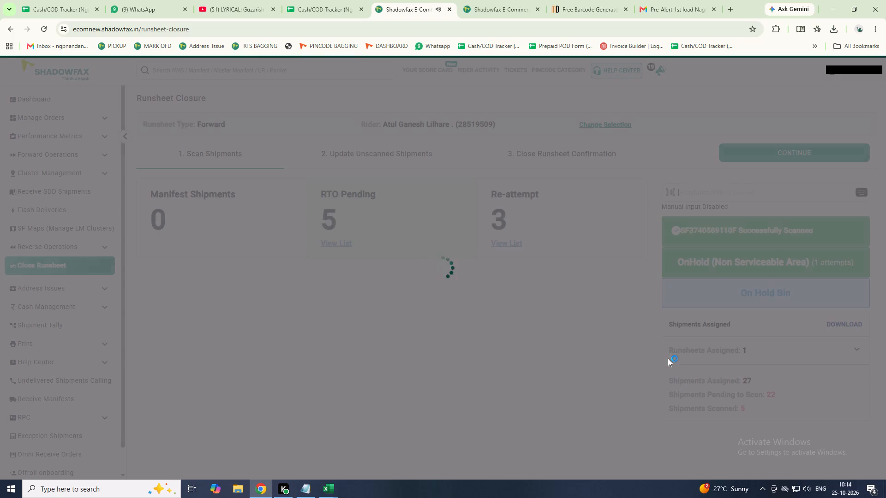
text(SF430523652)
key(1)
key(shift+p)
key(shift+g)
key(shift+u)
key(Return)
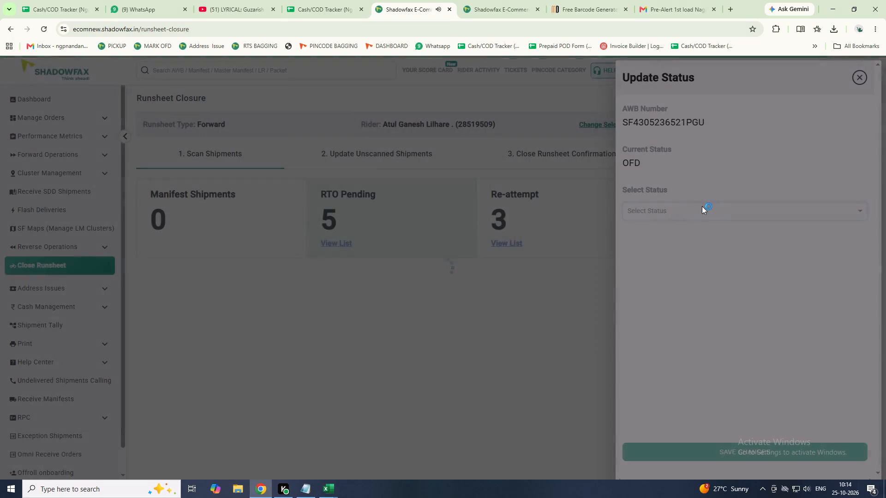
click(699, 209)
click(694, 232)
click(687, 267)
click(686, 281)
click(672, 419)
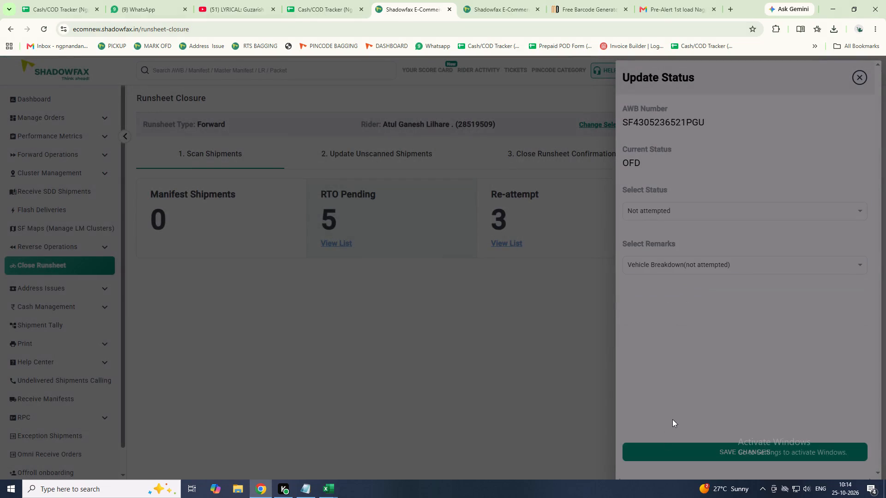
click(648, 456)
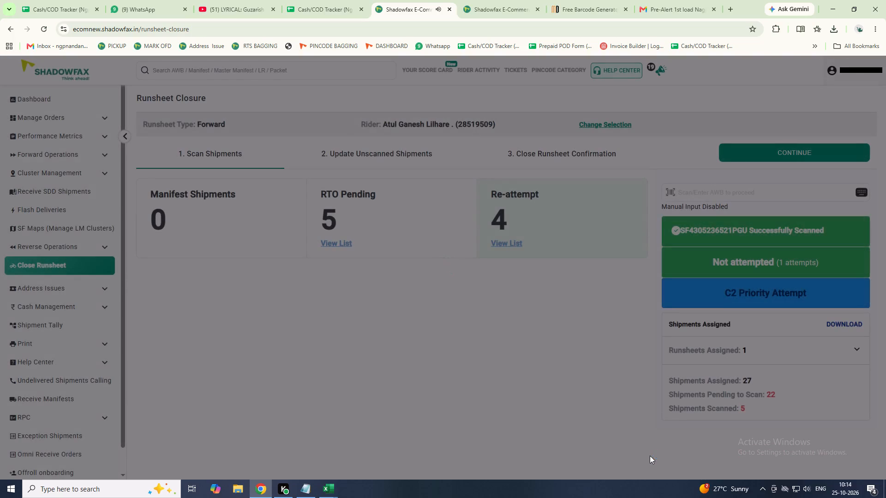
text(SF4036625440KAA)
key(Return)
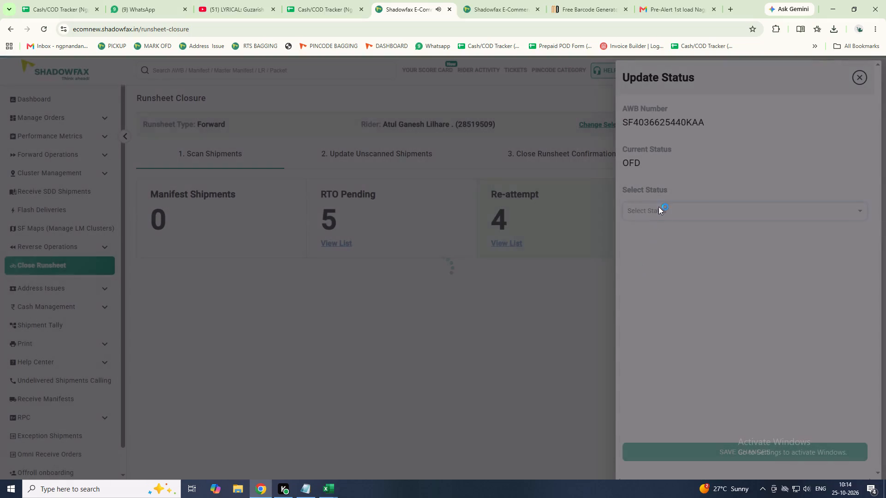
click(659, 205)
click(662, 231)
click(670, 262)
click(671, 274)
click(685, 452)
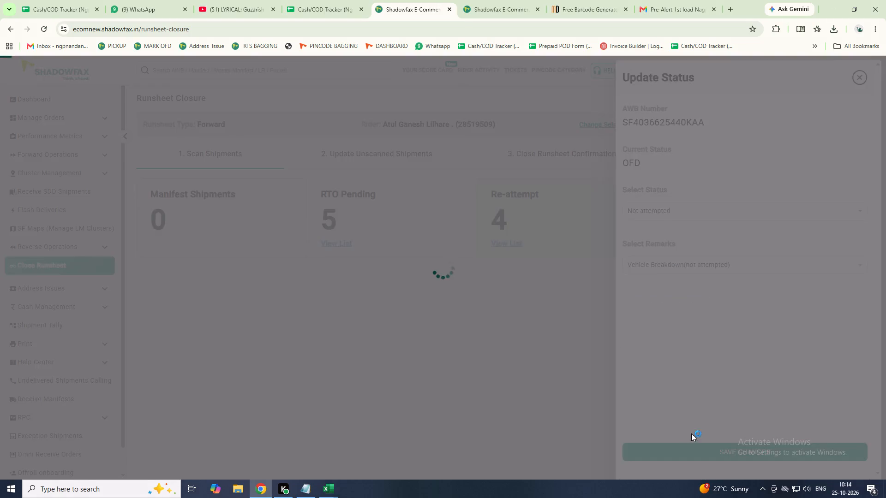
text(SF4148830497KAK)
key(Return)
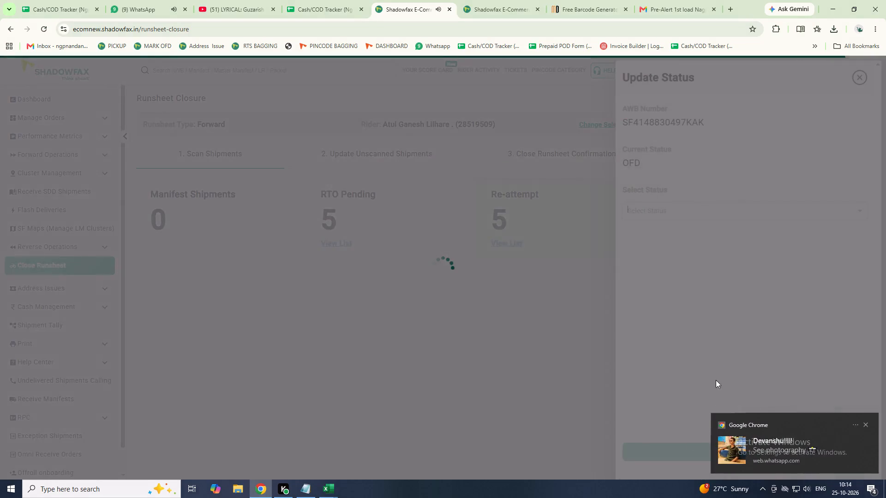
click(685, 213)
click(687, 218)
click(687, 232)
click(687, 280)
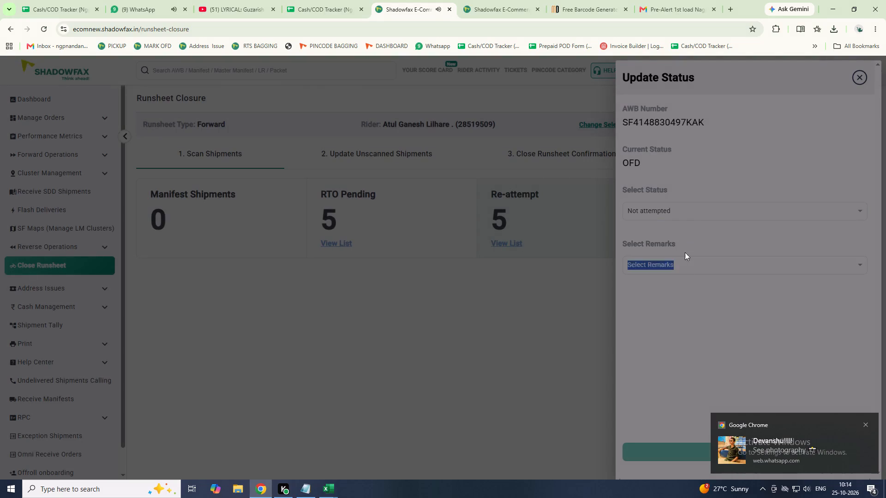
click(685, 253)
click(690, 281)
click(689, 265)
click(692, 285)
double_click(676, 462)
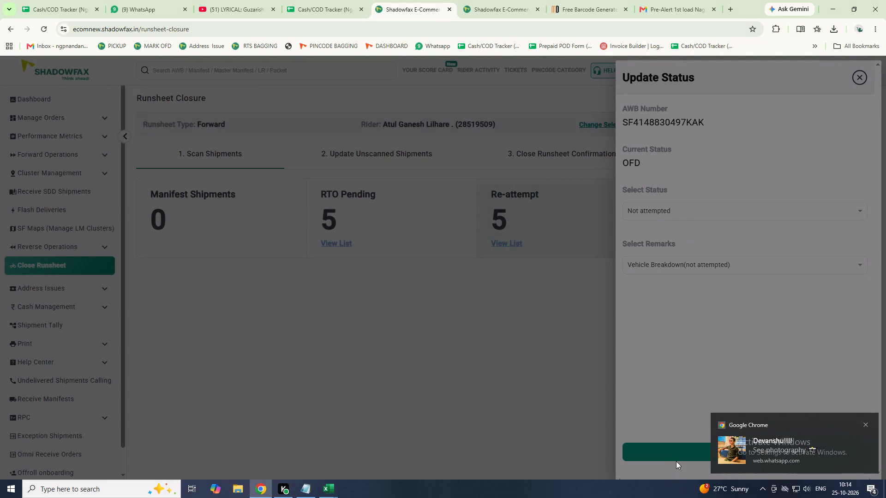
click(674, 458)
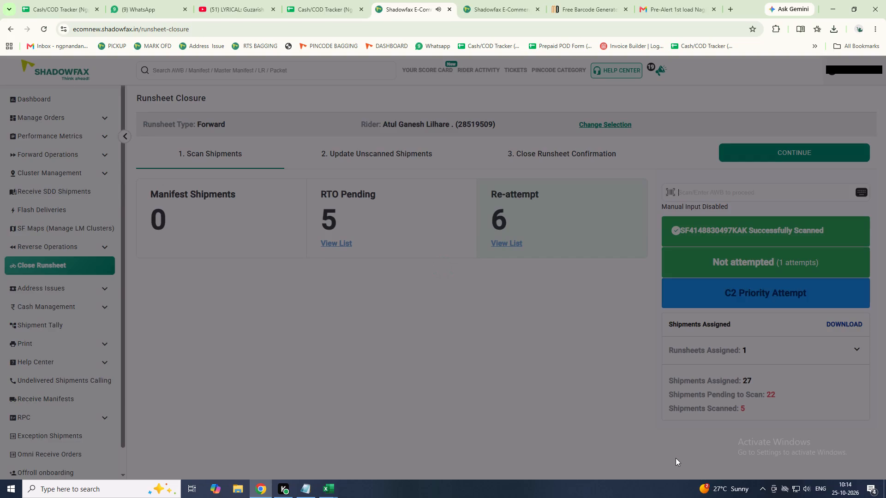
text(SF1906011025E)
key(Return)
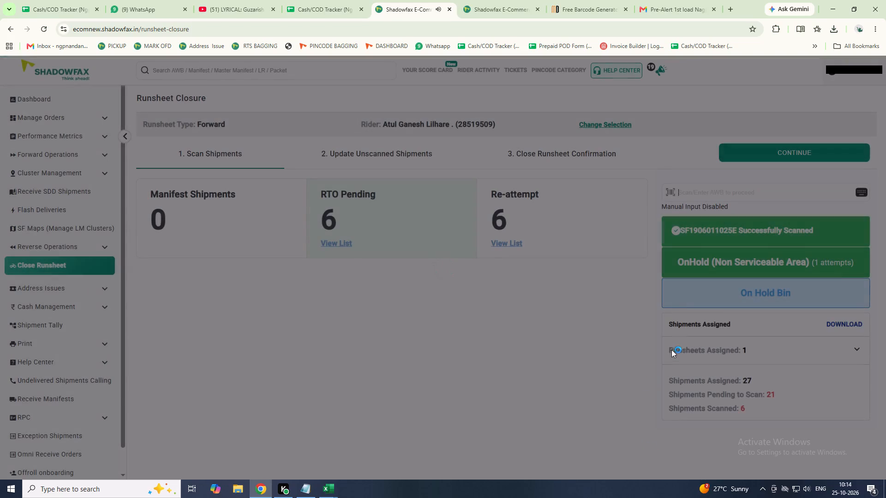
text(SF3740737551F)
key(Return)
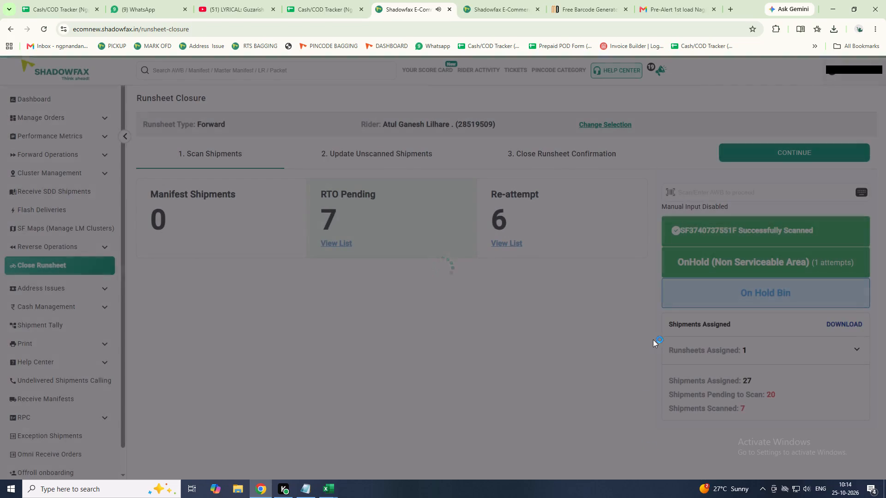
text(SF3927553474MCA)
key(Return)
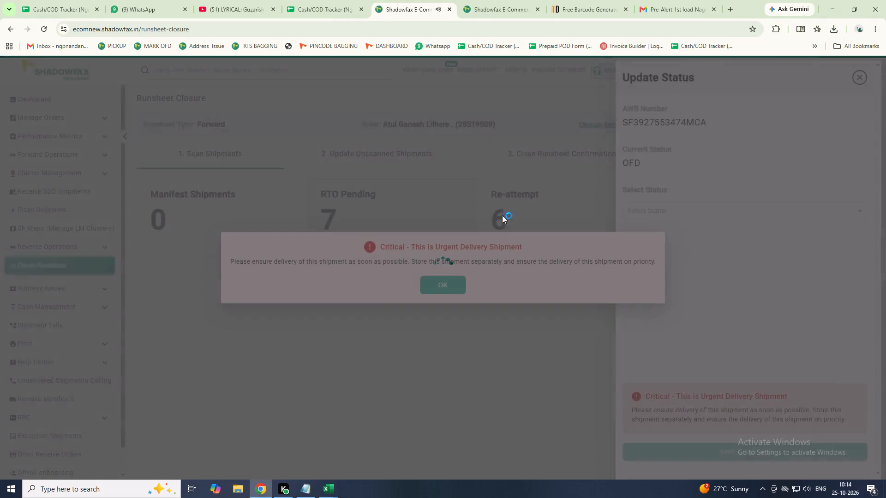
click(448, 285)
click(628, 223)
click(636, 215)
click(641, 221)
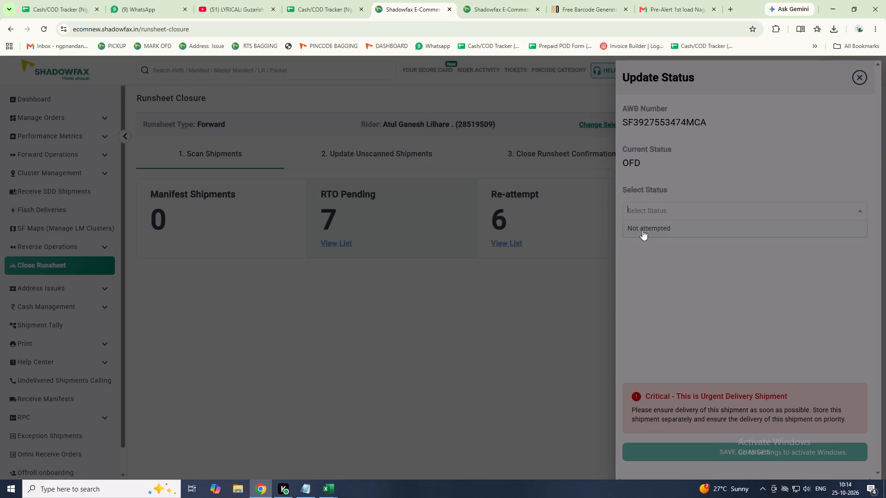
click(647, 238)
click(650, 231)
click(652, 214)
click(653, 231)
click(650, 269)
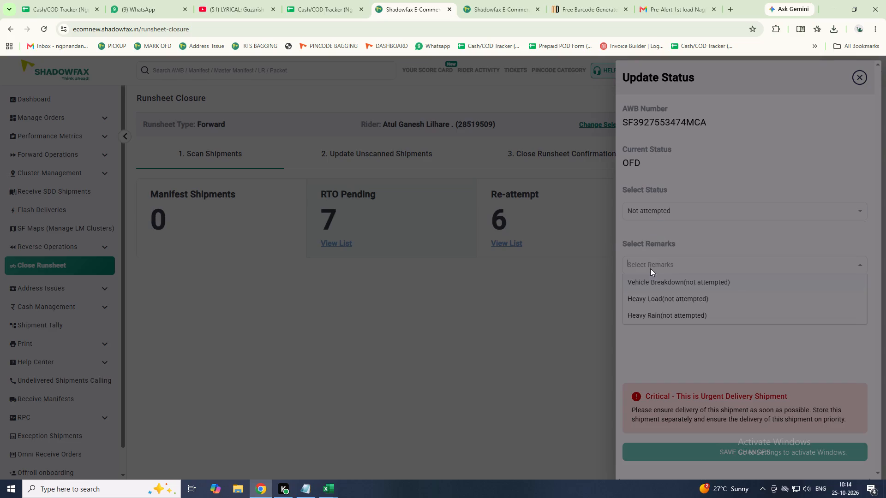
click(648, 277)
click(665, 442)
click(668, 448)
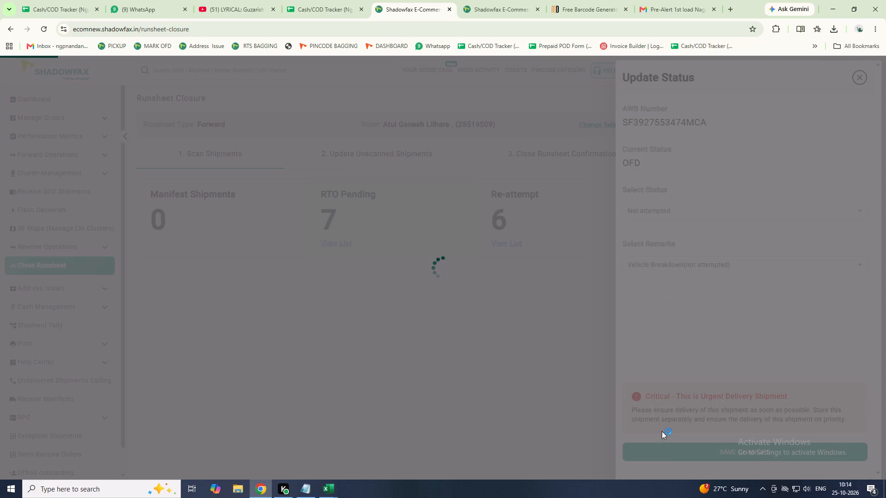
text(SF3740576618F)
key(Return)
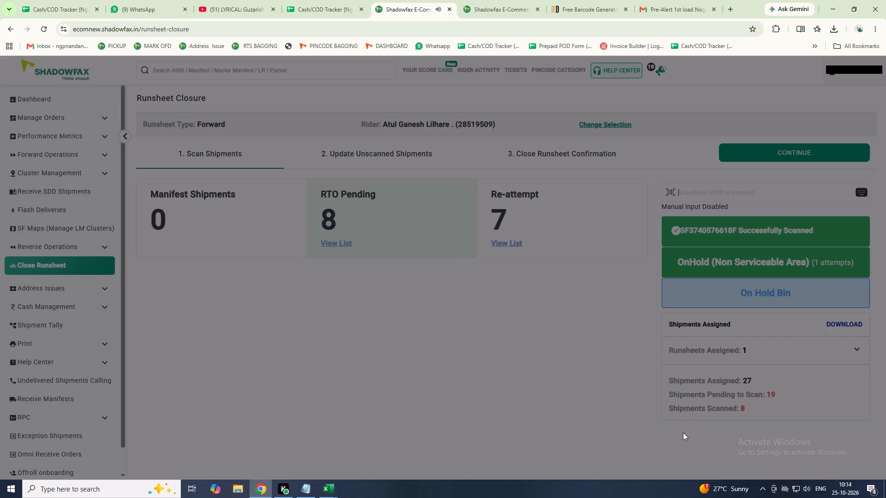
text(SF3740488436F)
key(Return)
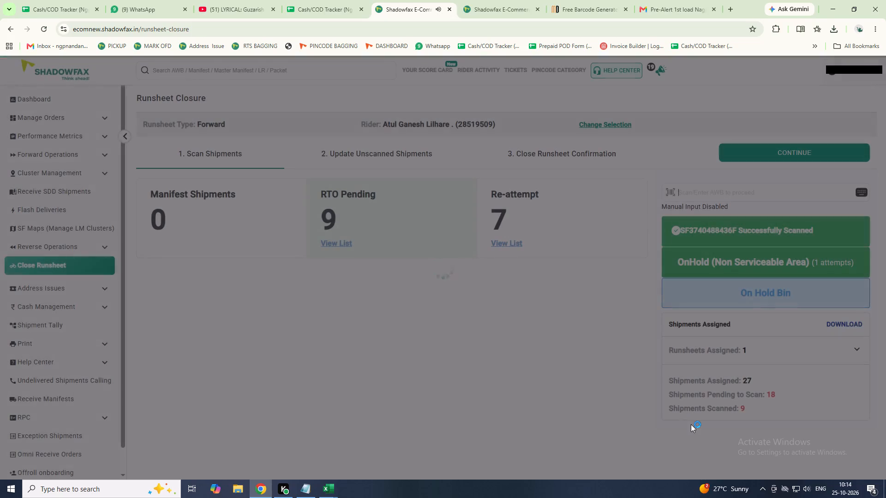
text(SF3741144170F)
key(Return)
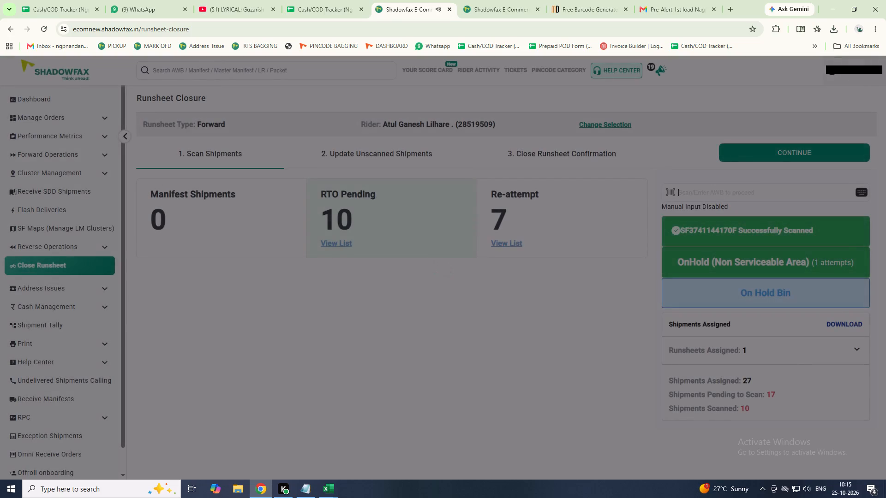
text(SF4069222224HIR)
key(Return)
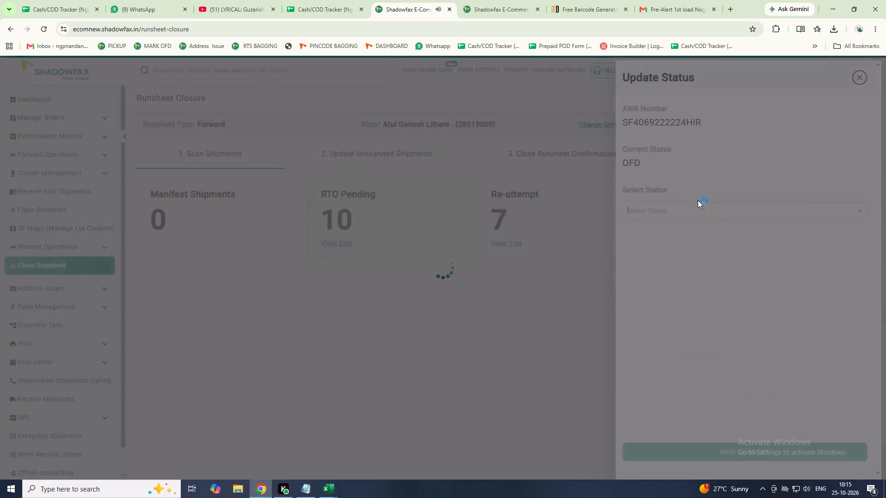
click(692, 209)
click(693, 221)
click(689, 230)
click(682, 253)
click(688, 270)
click(689, 289)
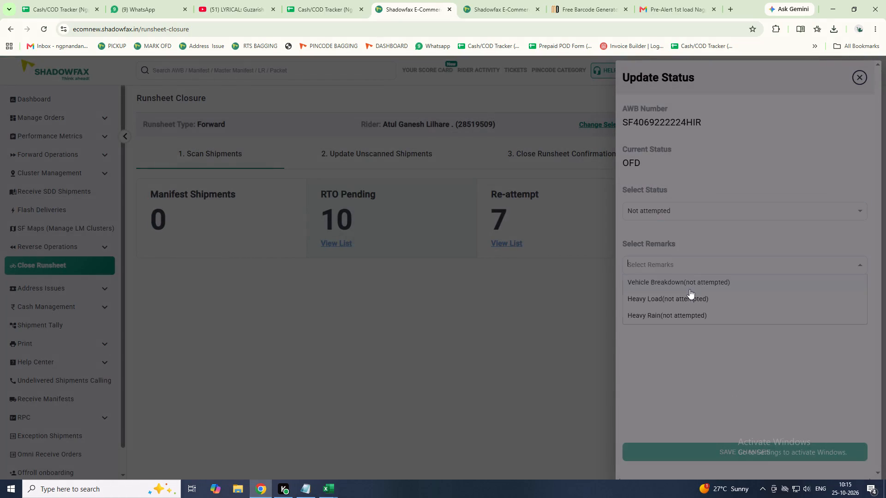
click(664, 453)
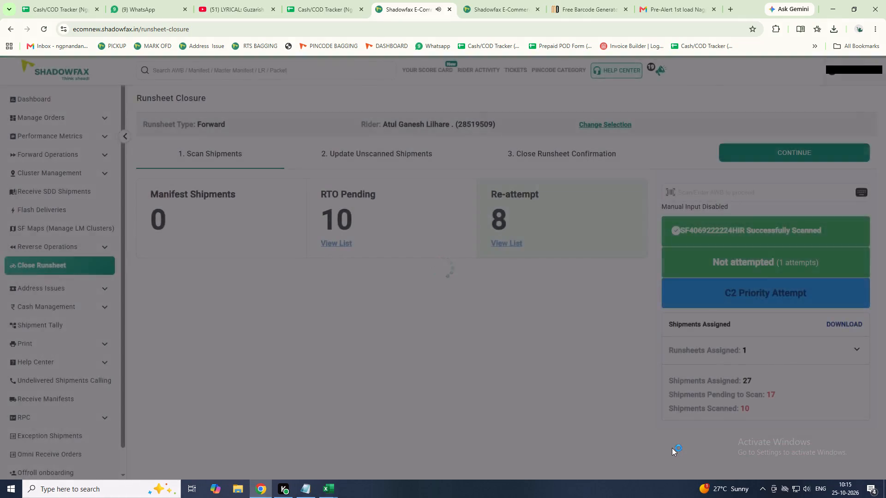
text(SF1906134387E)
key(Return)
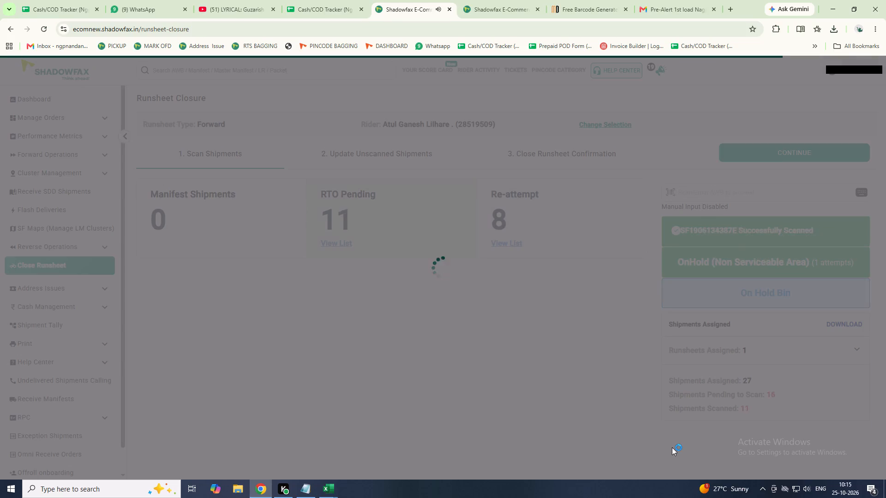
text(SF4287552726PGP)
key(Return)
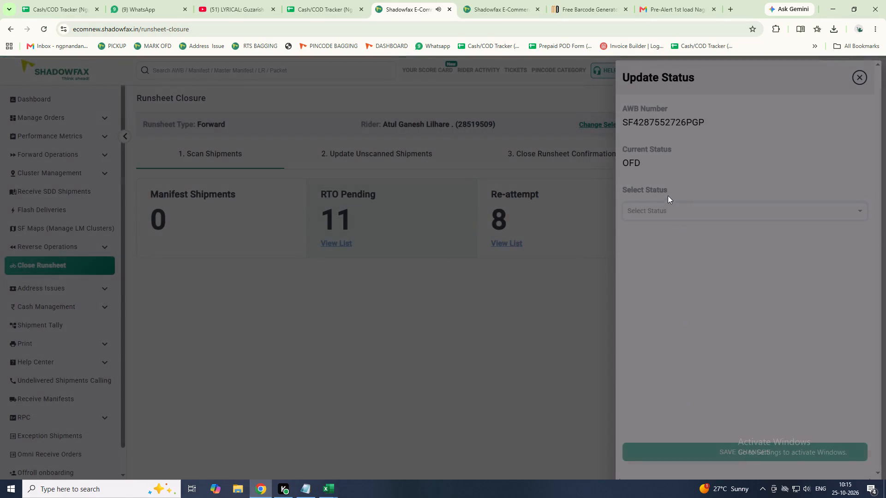
click(669, 202)
click(681, 229)
click(678, 265)
click(679, 281)
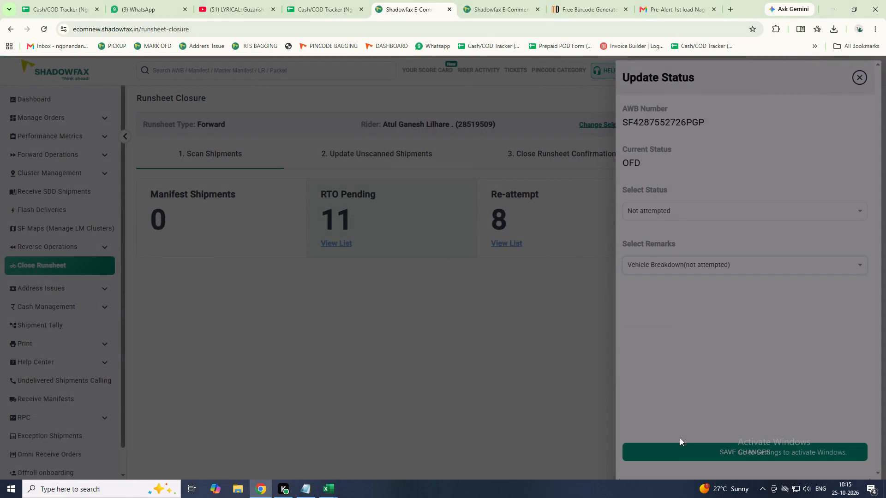
click(680, 448)
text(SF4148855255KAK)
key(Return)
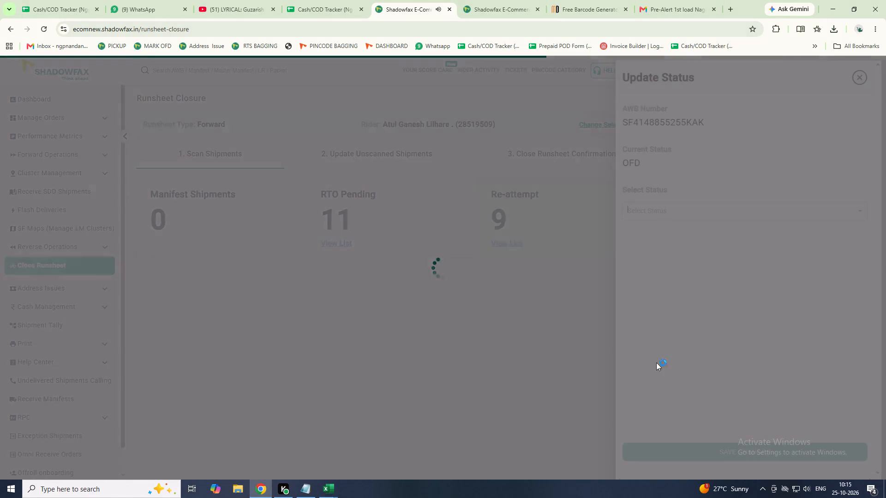
click(699, 216)
click(698, 228)
click(699, 252)
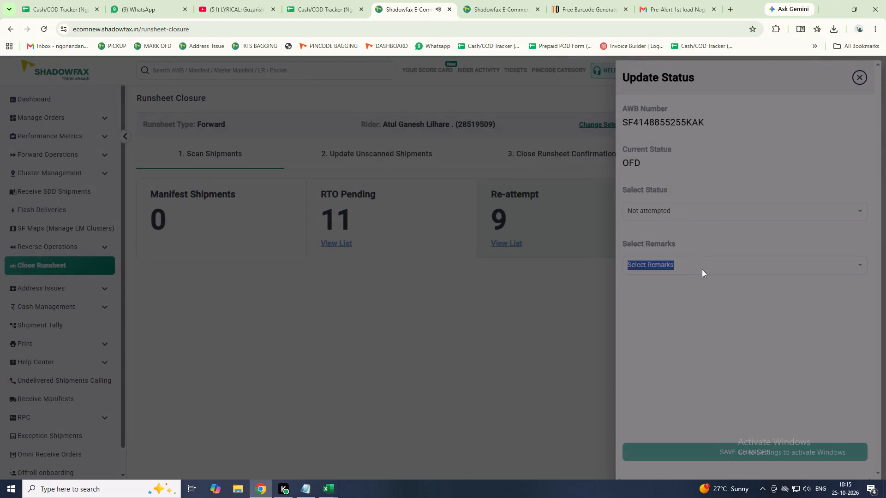
click(702, 269)
click(701, 281)
click(690, 443)
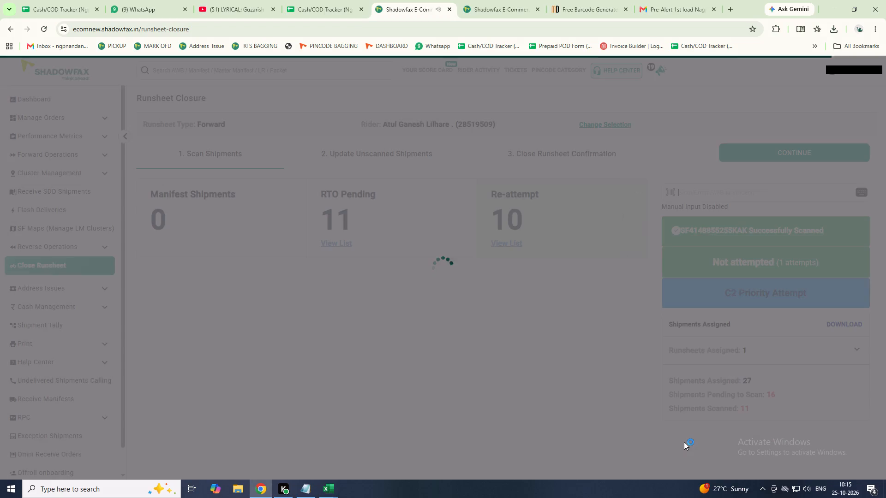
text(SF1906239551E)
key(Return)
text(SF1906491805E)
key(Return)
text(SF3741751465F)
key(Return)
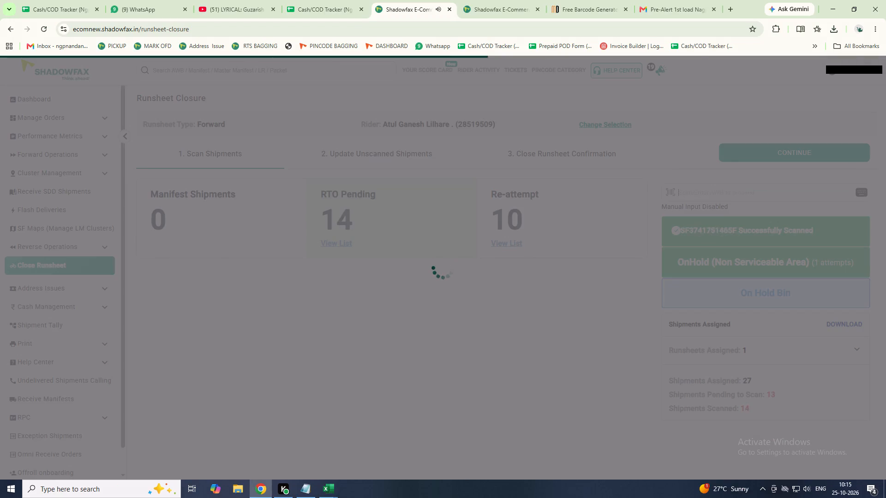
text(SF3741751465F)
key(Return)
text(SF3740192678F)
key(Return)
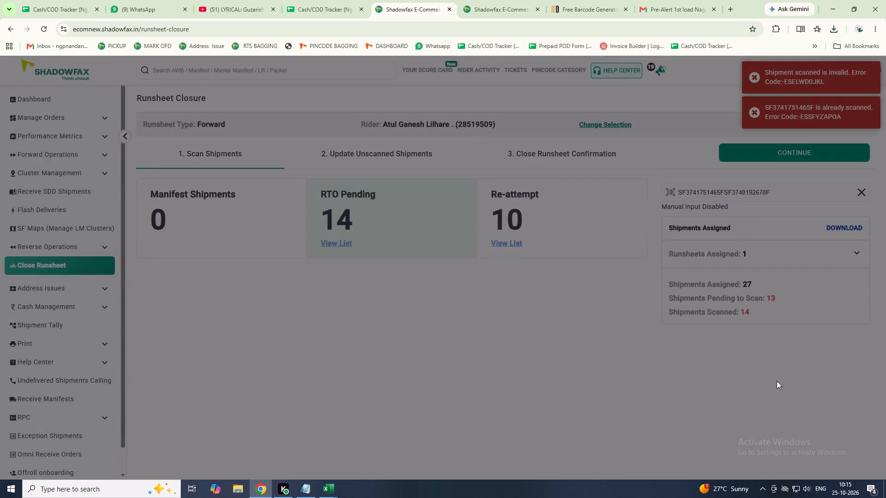
double_click(713, 193)
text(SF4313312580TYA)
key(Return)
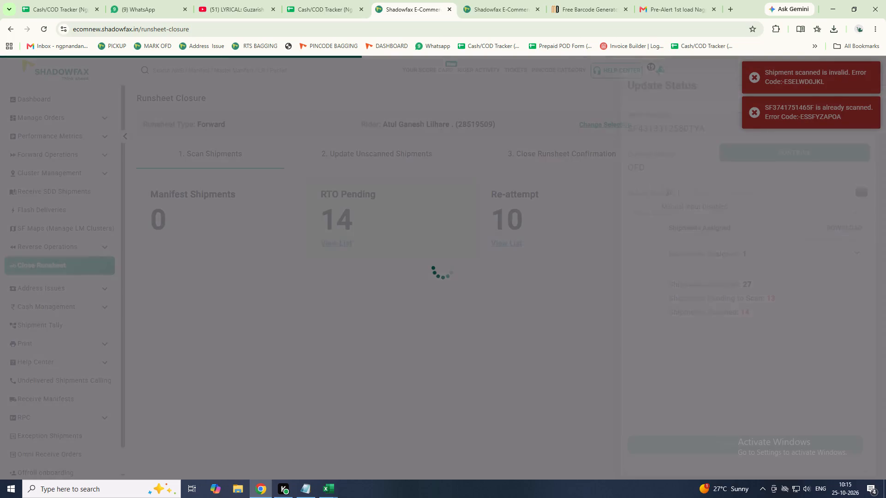
click(711, 209)
click(710, 222)
drag(718, 253, 718, 258)
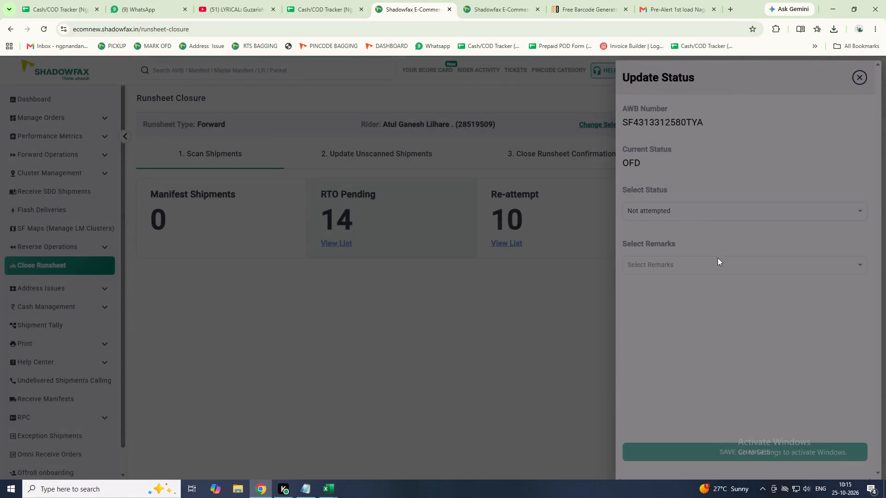
drag(718, 258, 718, 260)
click(720, 267)
click(723, 285)
click(732, 448)
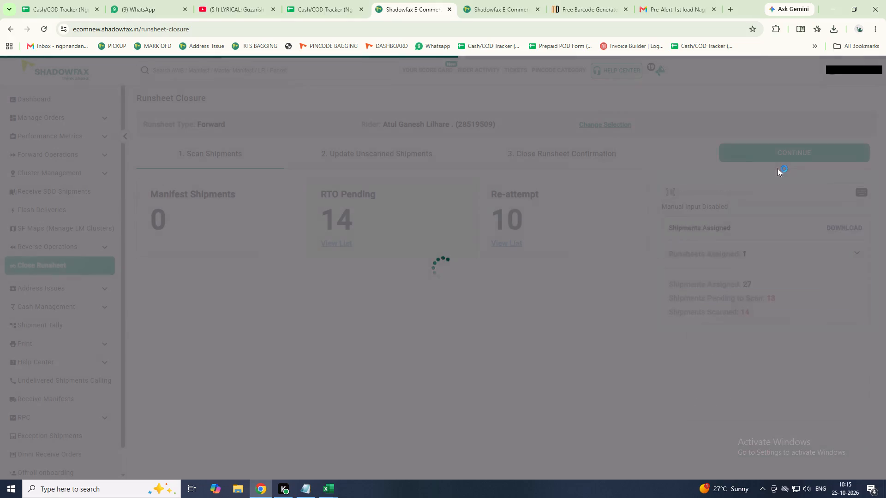
click(787, 148)
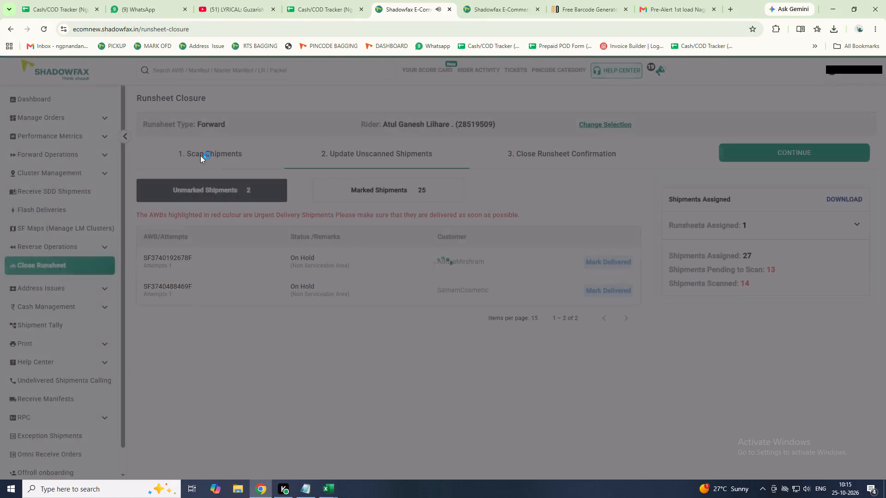
click(200, 160)
click(704, 183)
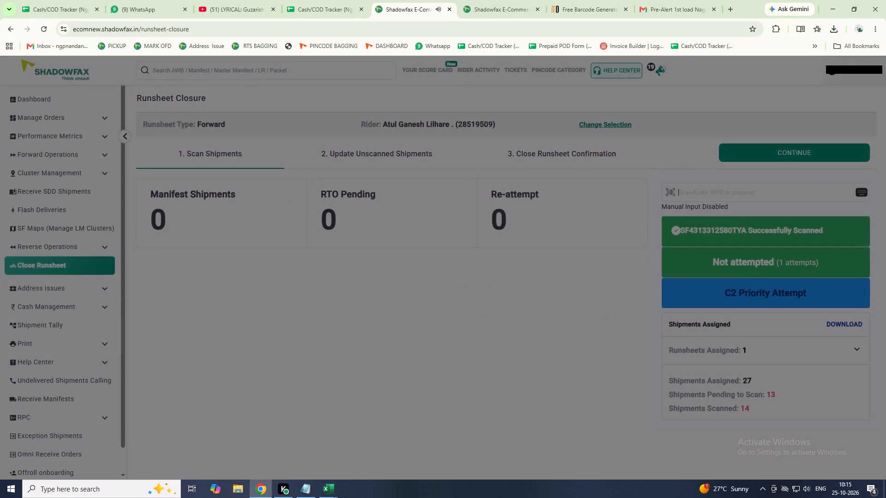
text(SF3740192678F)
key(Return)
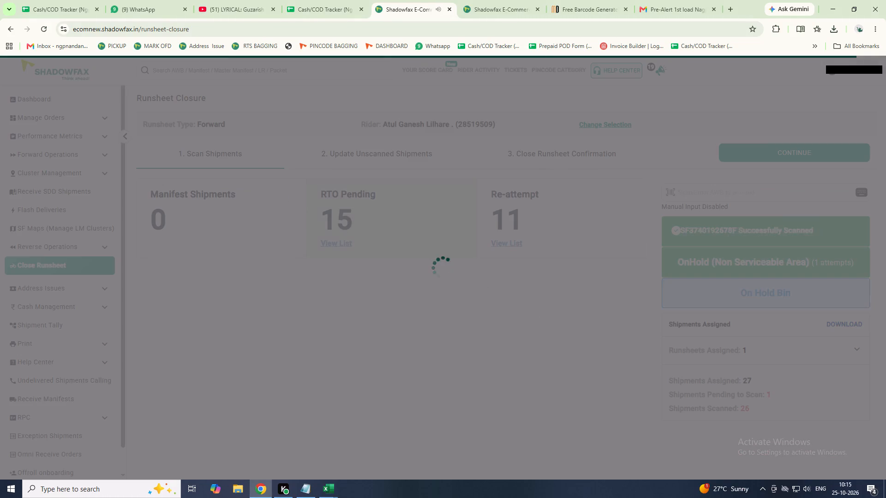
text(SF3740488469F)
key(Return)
Mark the rider's cash as collected and close forward runsheet 258787094.
click(749, 147)
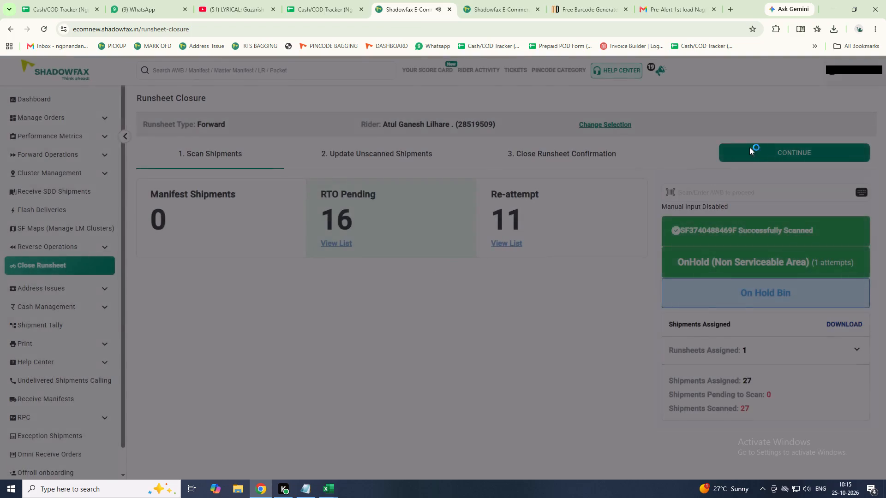
click(749, 147)
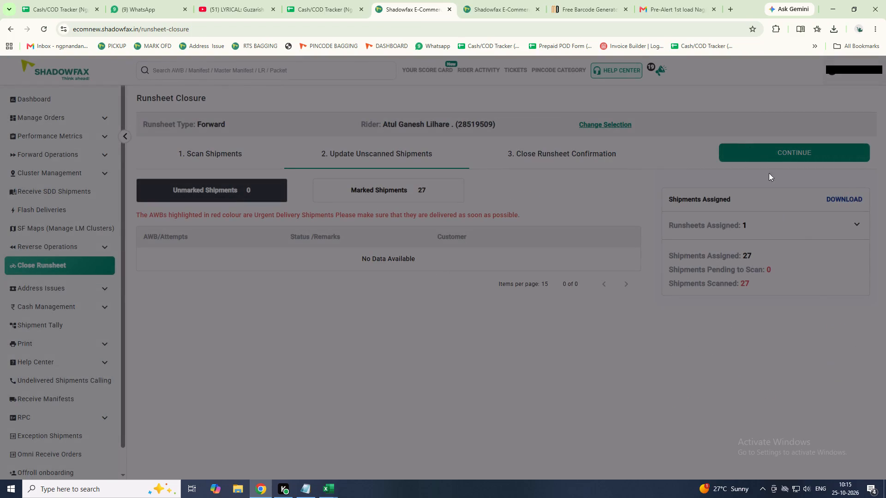
click(766, 160)
click(486, 293)
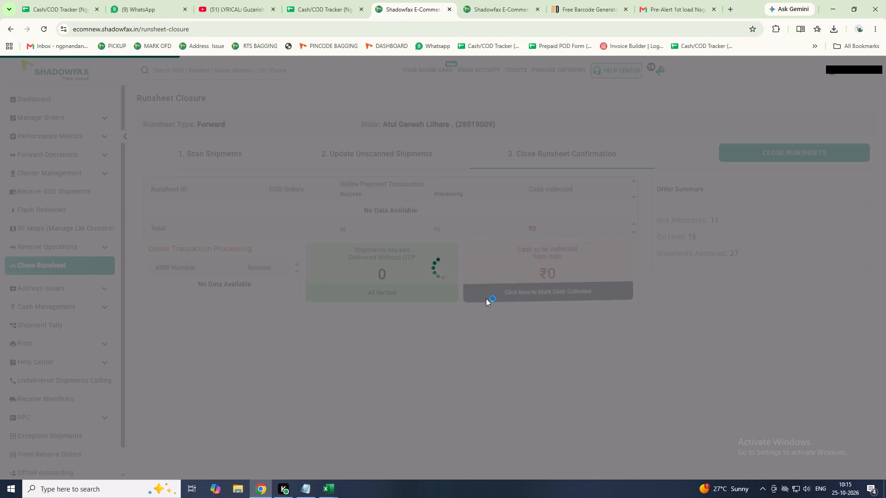
click(536, 294)
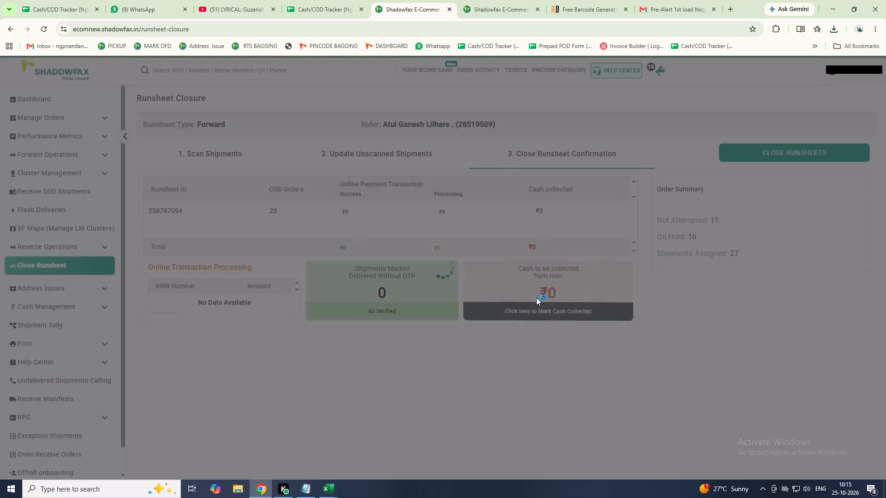
click(543, 312)
click(816, 150)
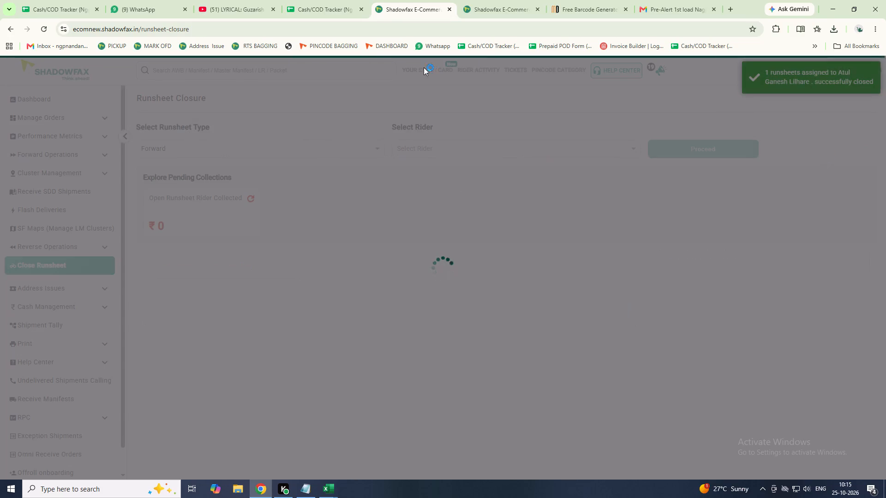
Open the hub dashboard.
click(368, 47)
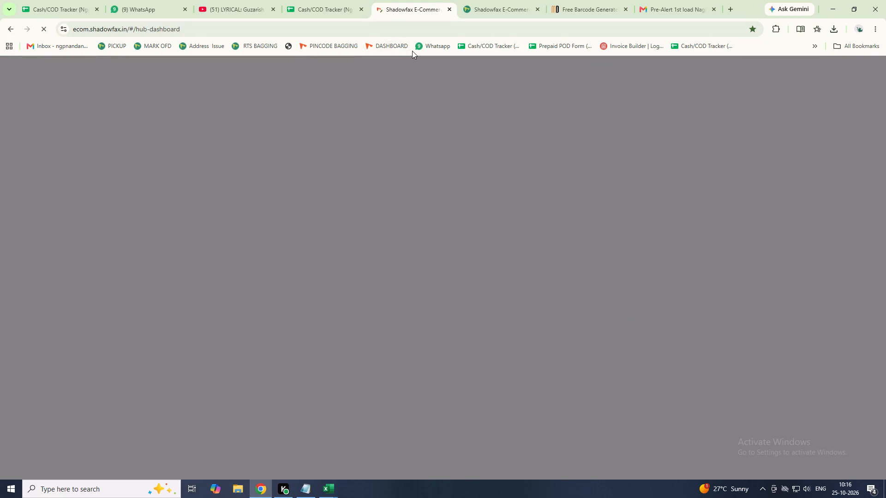
click(485, 241)
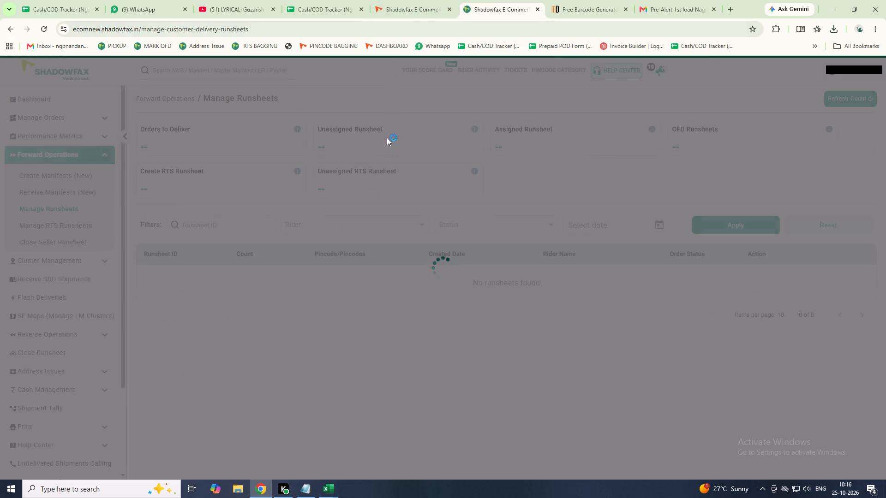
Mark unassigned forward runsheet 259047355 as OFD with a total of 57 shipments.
click(393, 132)
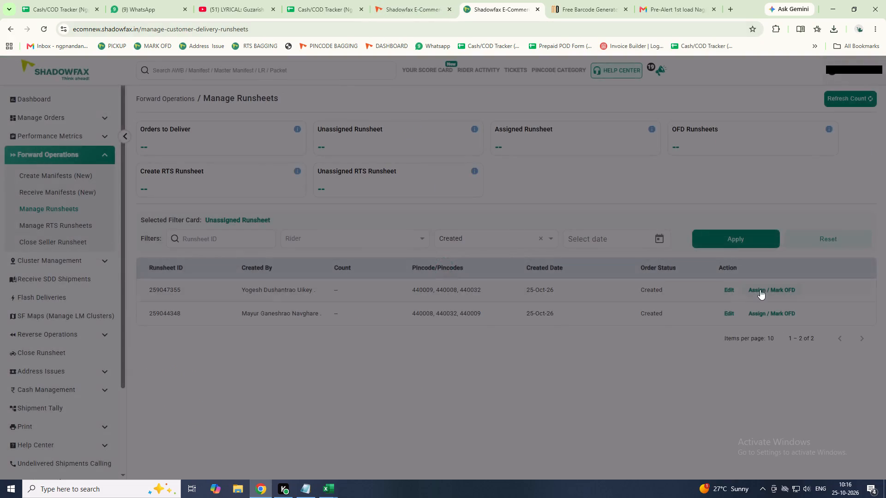
click(760, 290)
text(57)
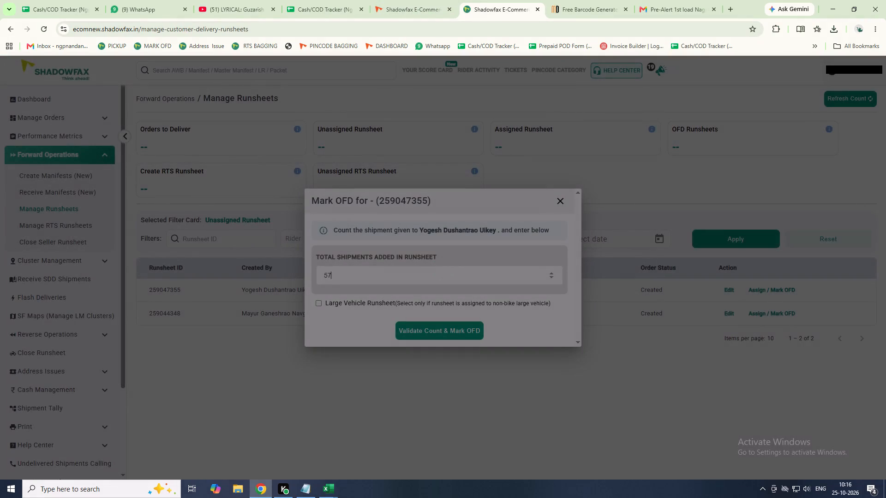
click(466, 331)
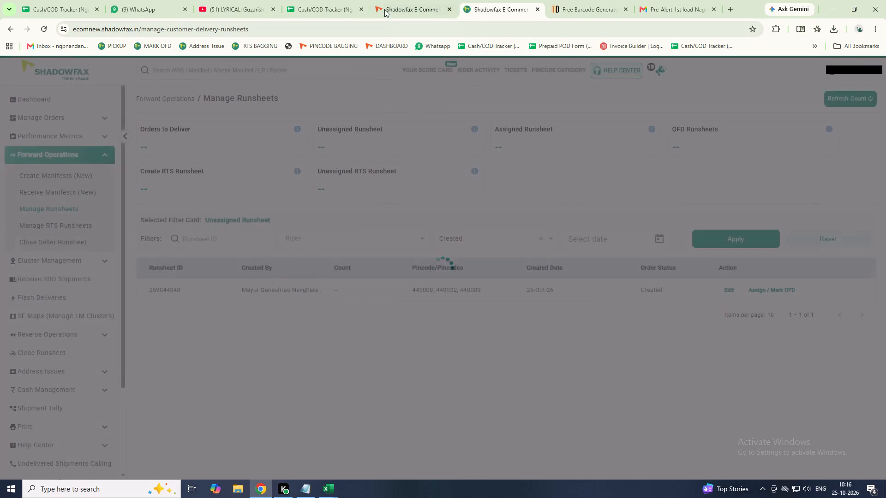
Start a new customer pickup runsheet and open its pincode filter.
click(100, 44)
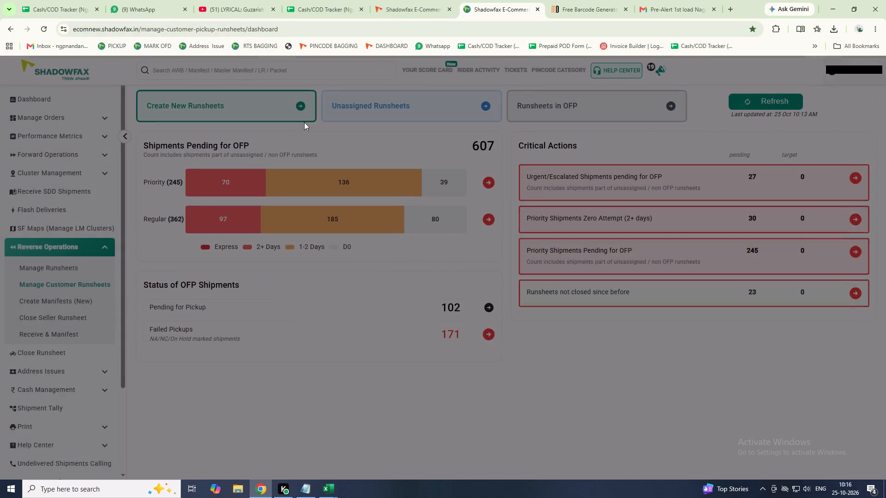
click(297, 89)
click(293, 95)
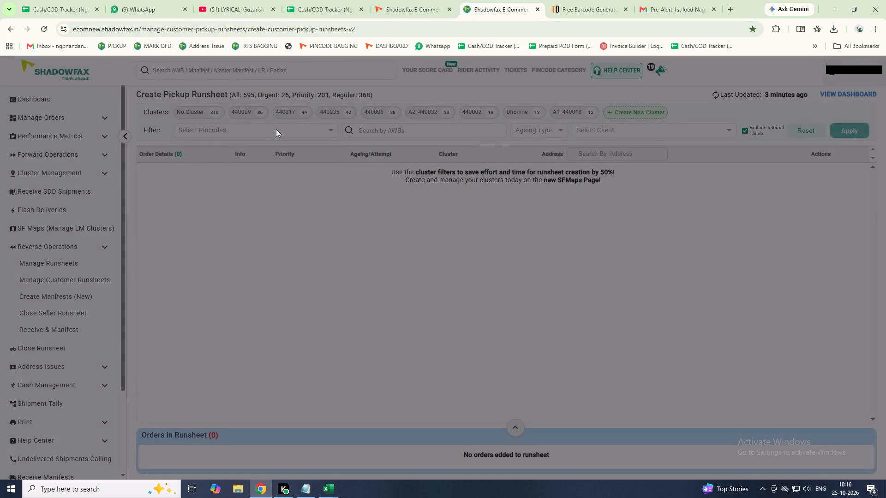
click(276, 129)
Switch to Excel and close the open rider_runsheet_fwd_shipments workbooks without saving changes.
click(317, 497)
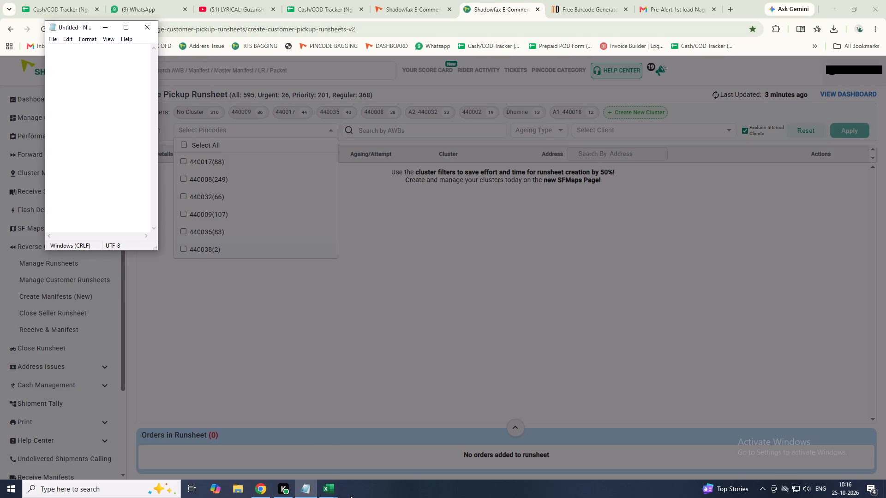
click(332, 497)
click(298, 429)
click(885, 0)
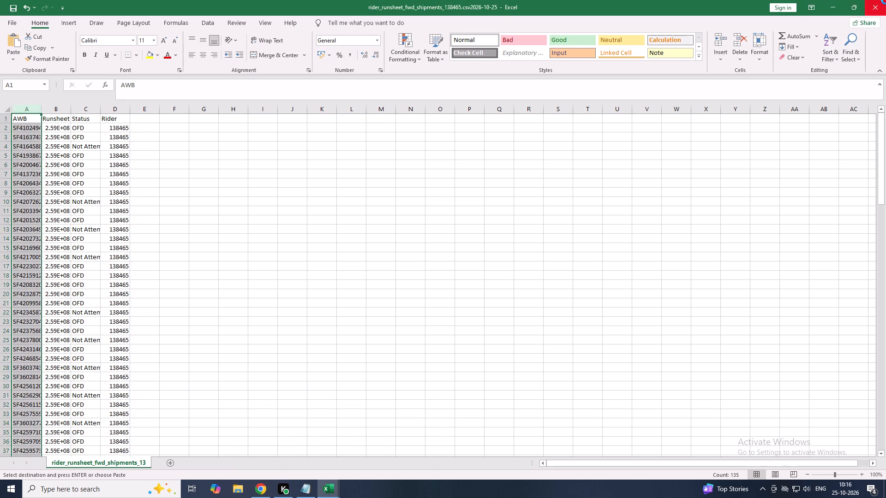
click(885, 9)
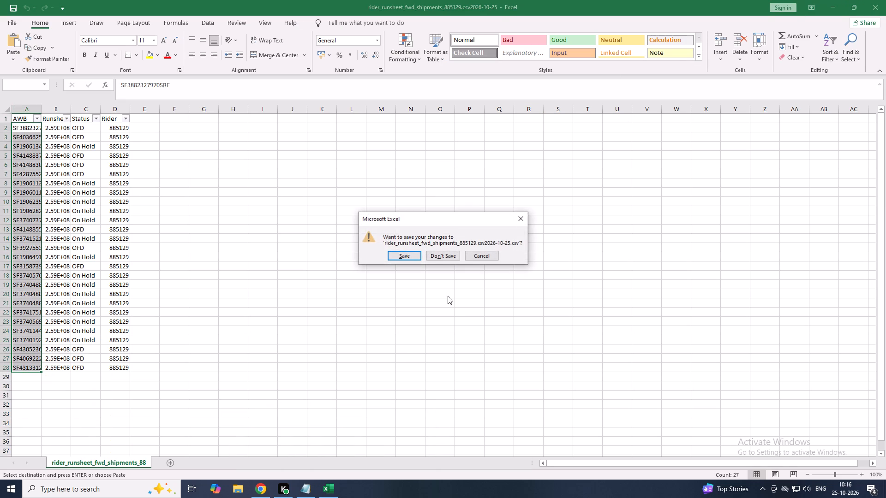
click(438, 257)
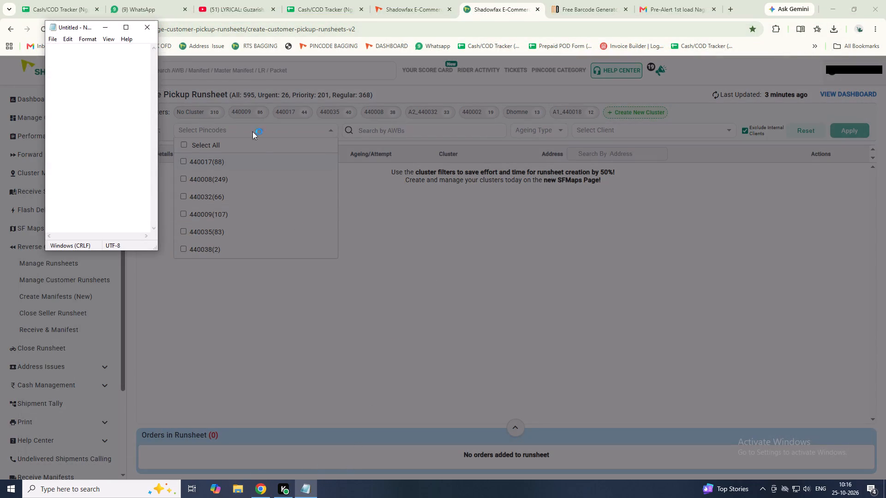
Filter the pickup orders by pincode 440009 and cluster 440009, and look through the matching orders.
click(205, 217)
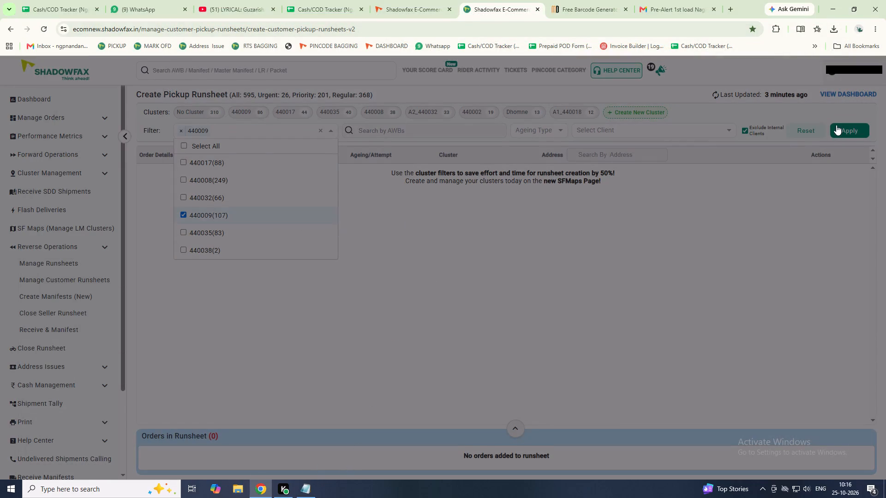
click(836, 126)
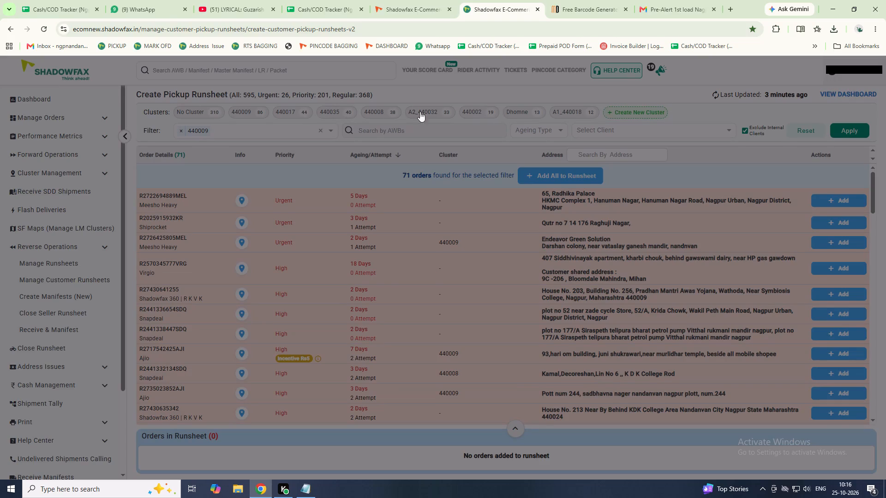
click(255, 114)
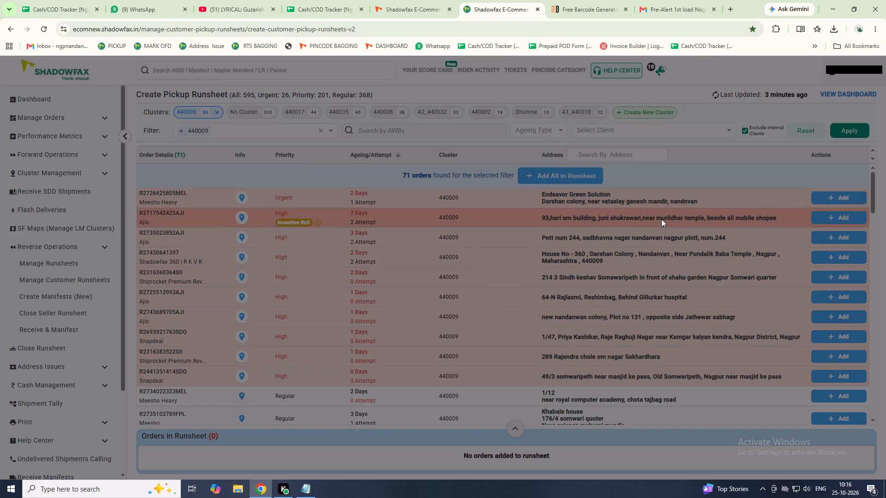
scroll(662, 256, down, 1)
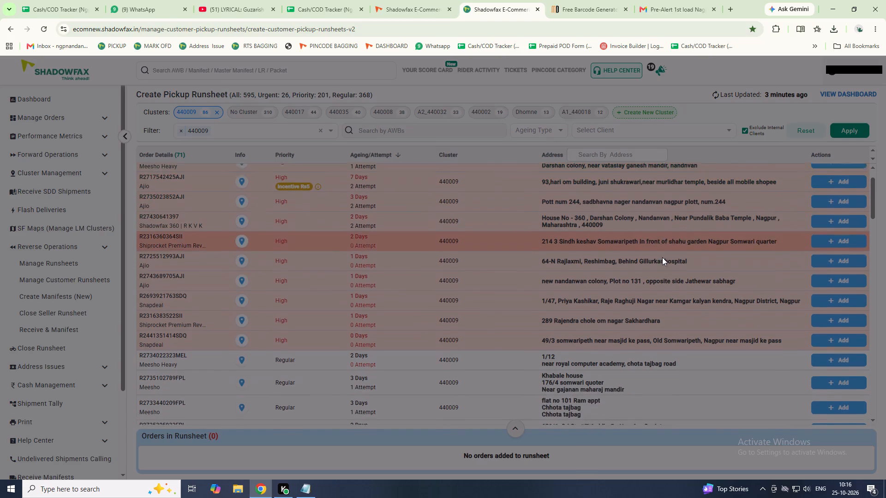
scroll(659, 281, down, 1)
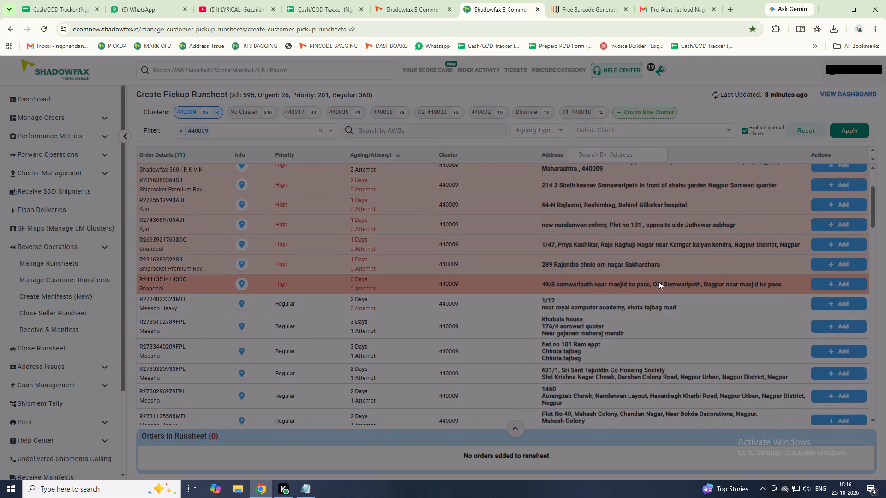
scroll(659, 281, down, 1)
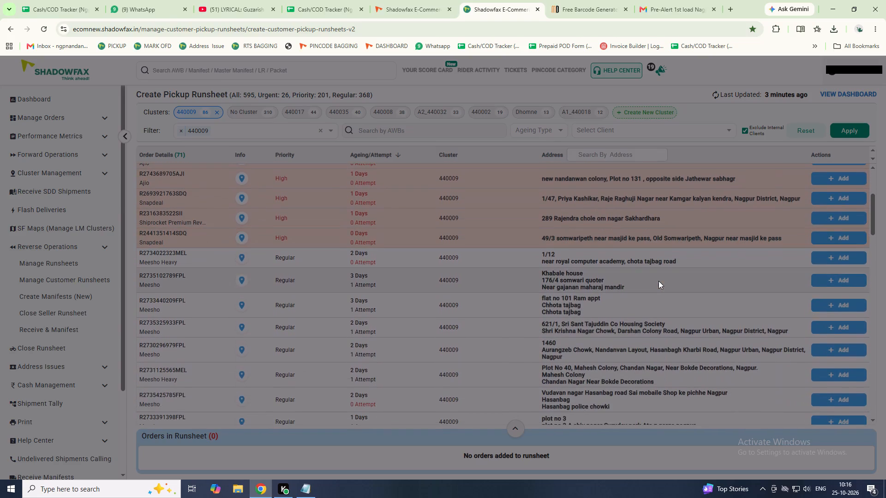
scroll(659, 281, down, 2)
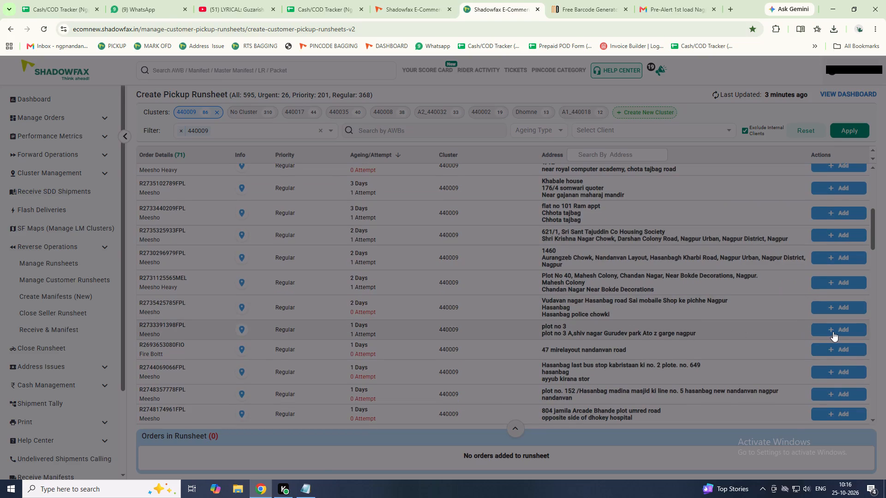
click(833, 332)
scroll(605, 235, up, 1)
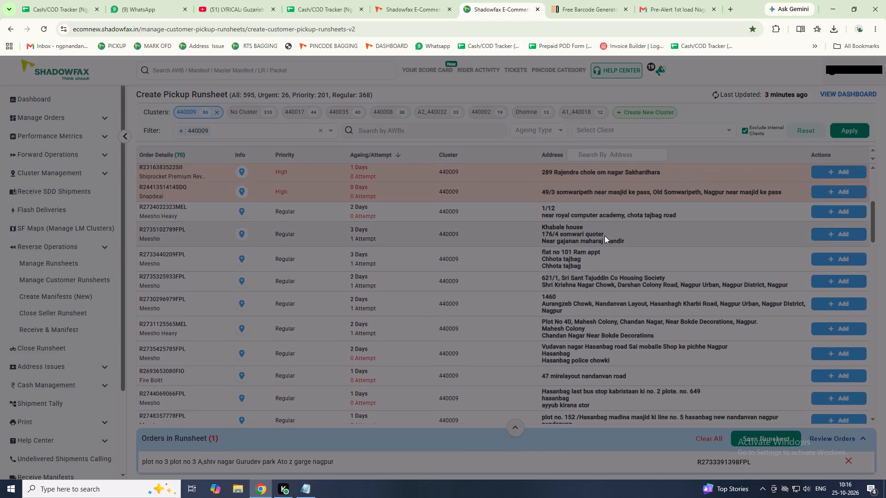
scroll(605, 236, up, 2)
drag(551, 225, 747, 228)
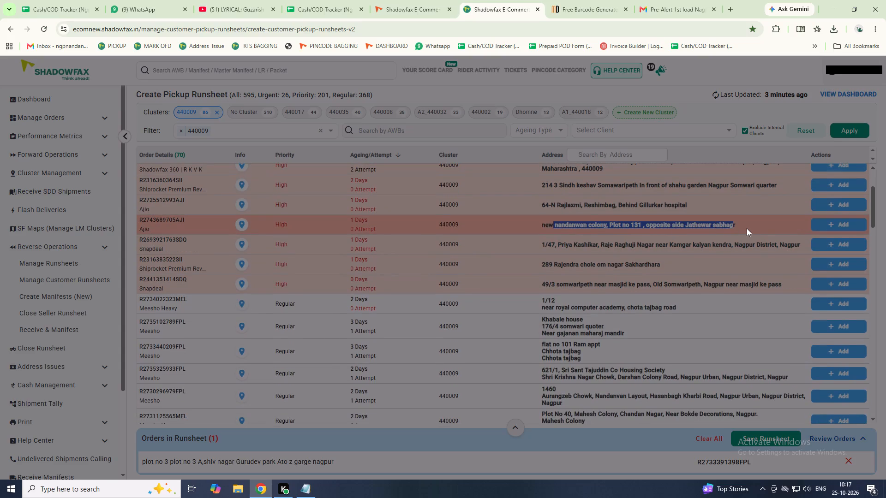
drag(747, 228, 748, 229)
scroll(704, 267, down, 4)
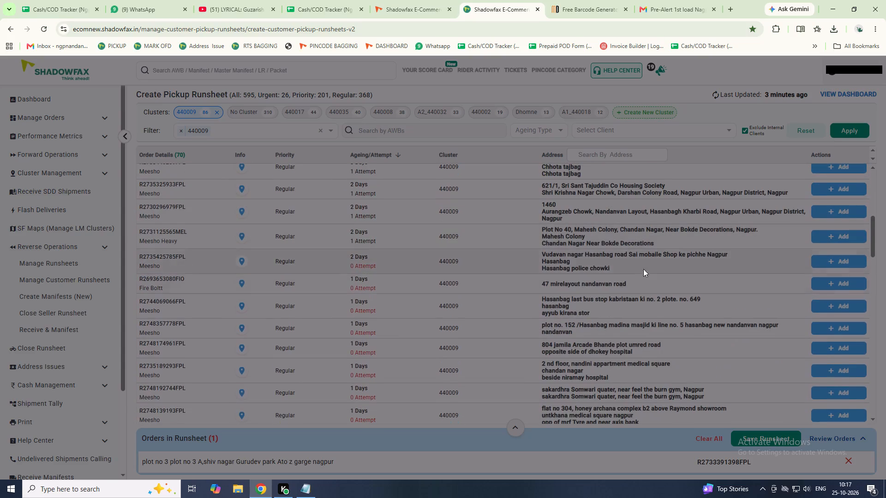
scroll(564, 407, down, 1)
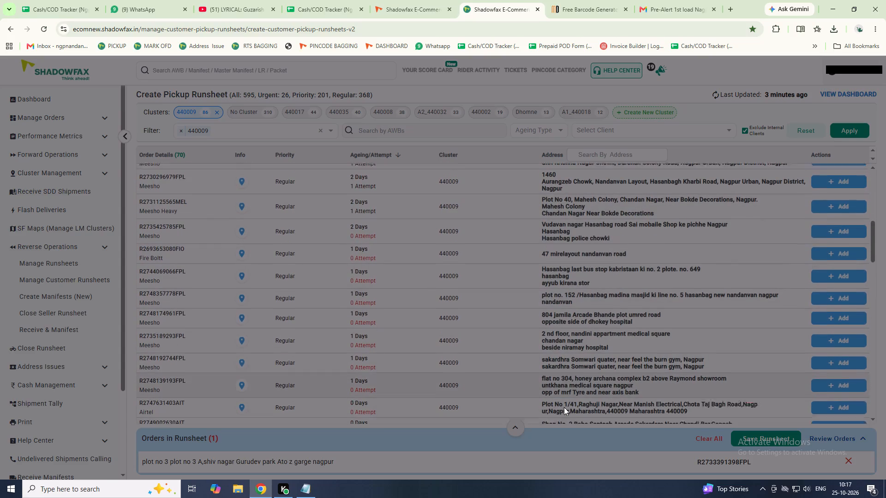
scroll(563, 406, down, 2)
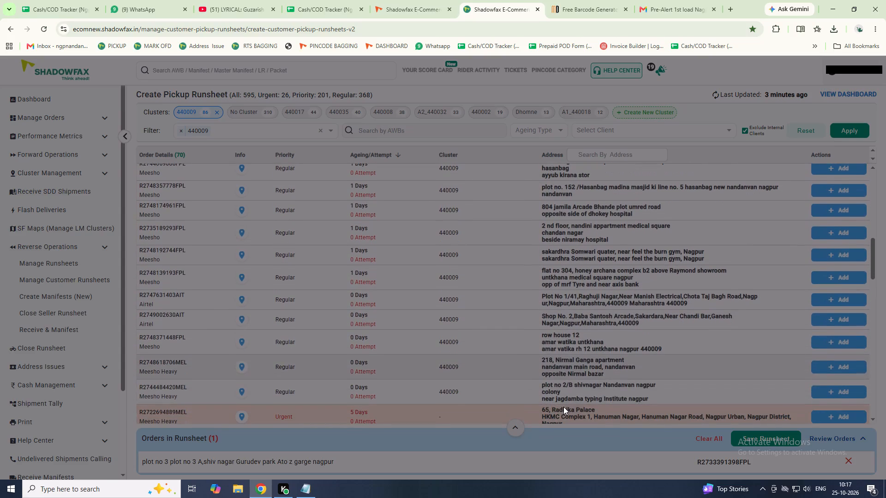
click(816, 391)
scroll(701, 388, down, 1)
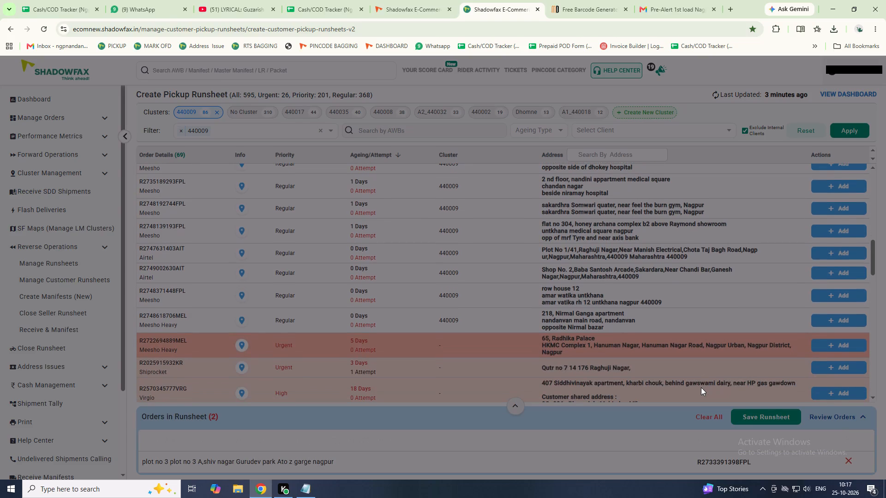
scroll(698, 385, down, 1)
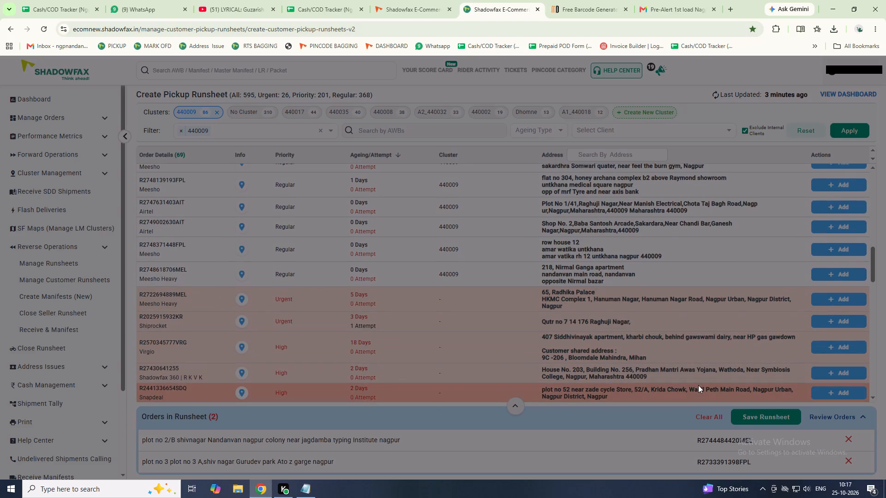
drag(543, 275, 612, 279)
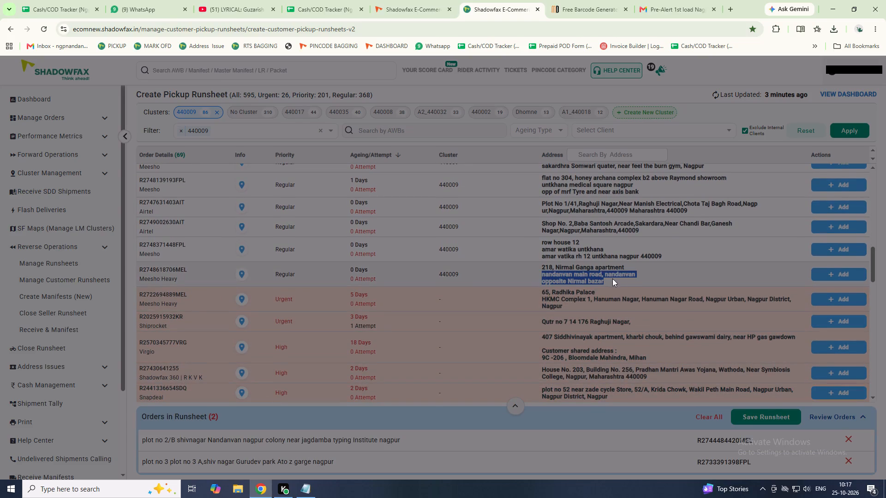
drag(612, 279, 626, 281)
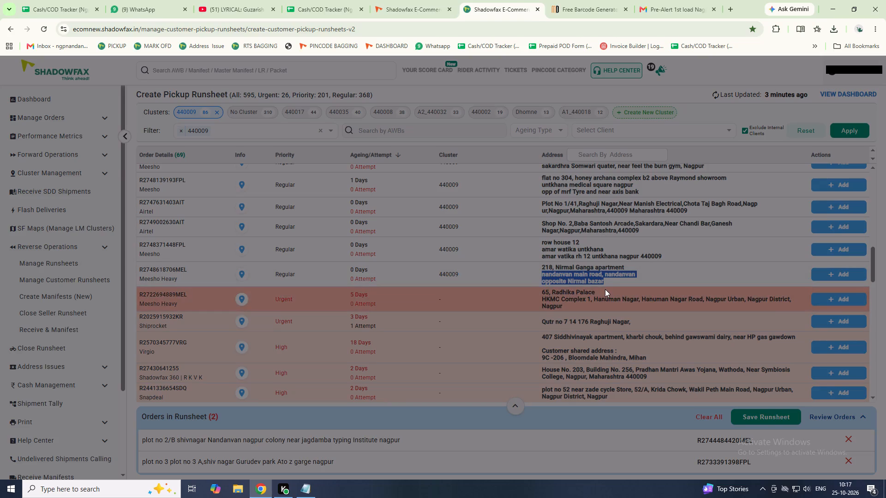
click(858, 273)
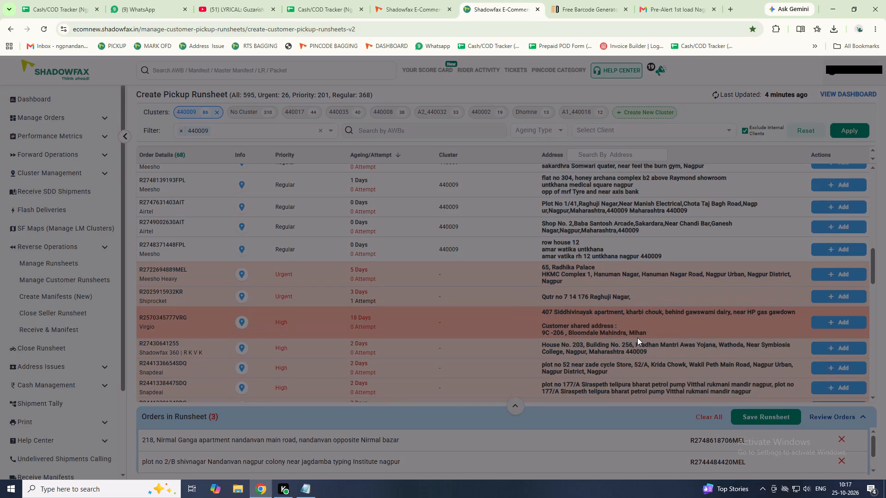
Look through the addresses of the remaining 440009 pickup orders outside the cluster for further ones to add.
scroll(637, 338, down, 3)
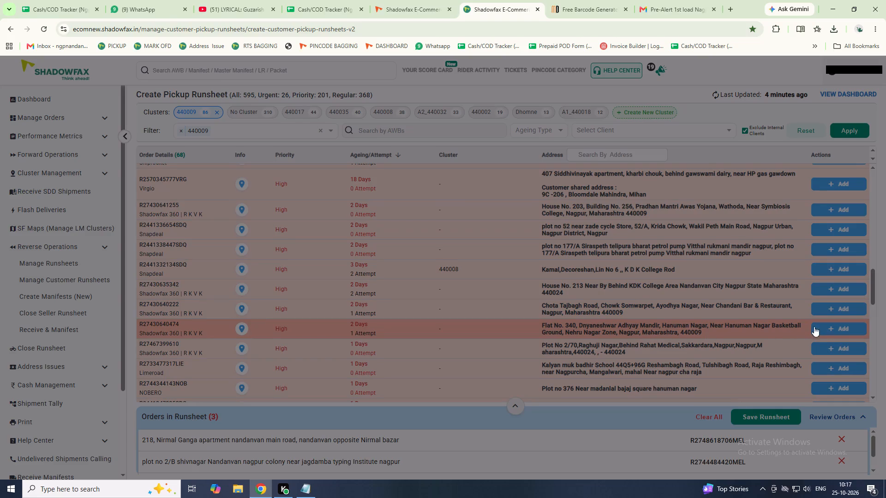
scroll(582, 363, down, 1)
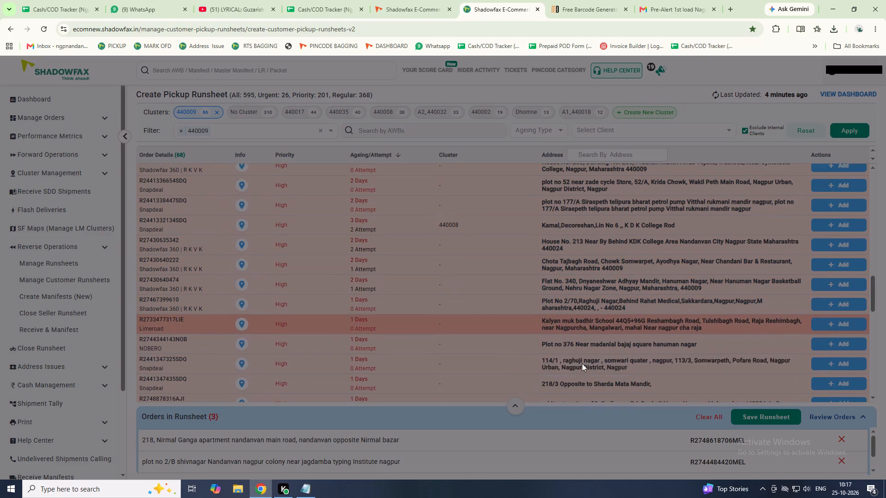
scroll(581, 363, down, 1)
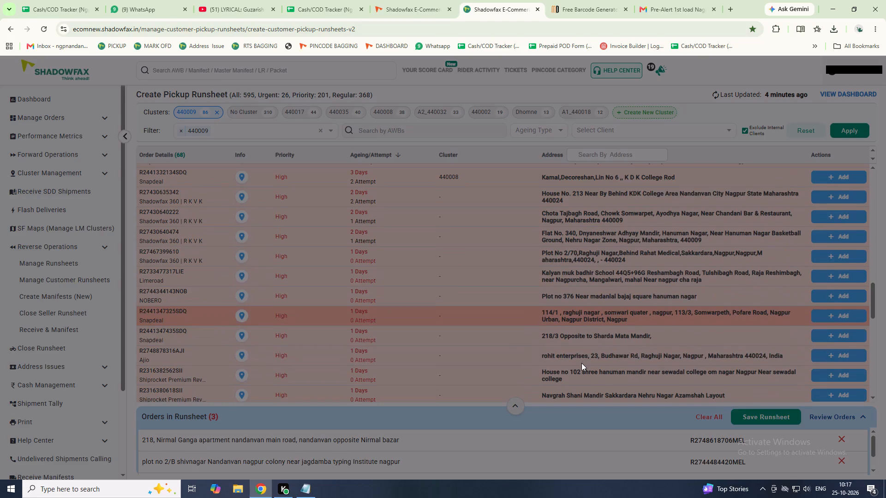
scroll(581, 363, down, 1)
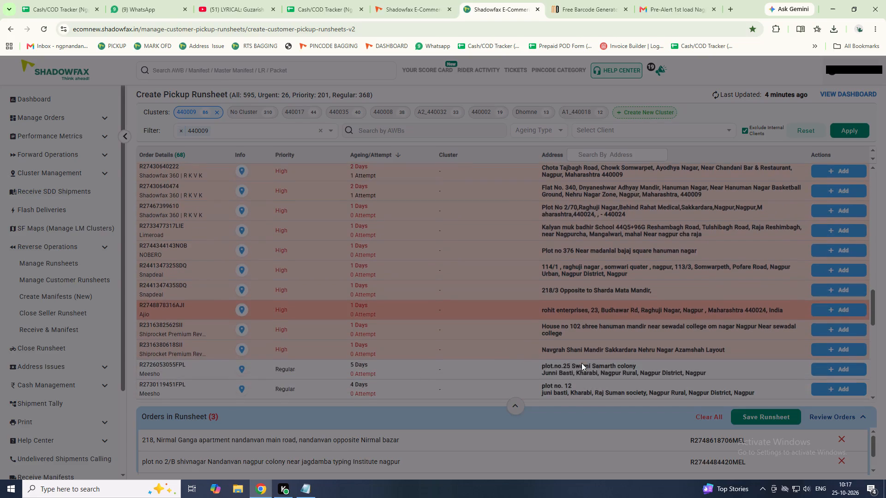
scroll(581, 363, down, 1)
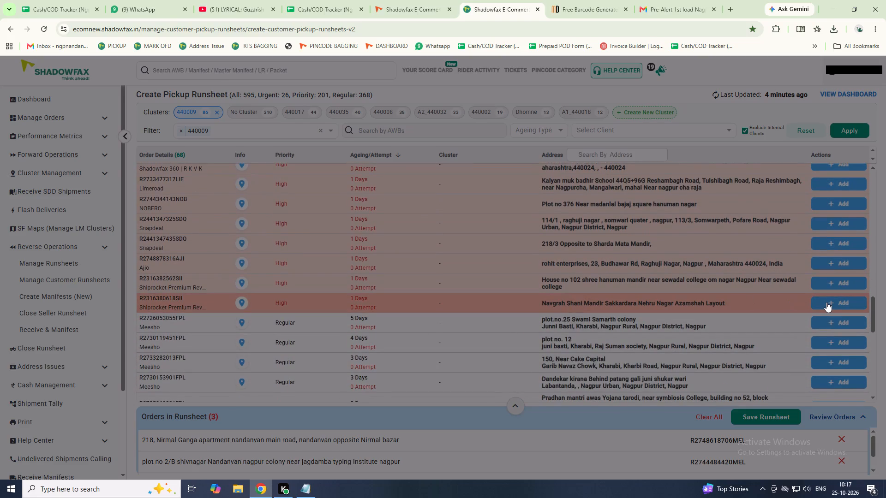
scroll(656, 320, down, 1)
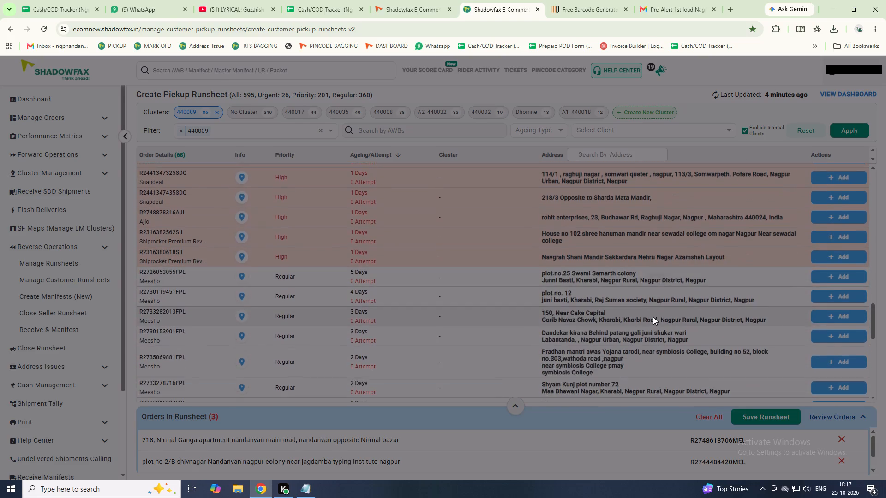
scroll(542, 307, down, 2)
Switch to the Cash/COD Tracker sheet and enter 3230 as rider 37's Demo amount in the 24-10-2026 block.
click(22, 0)
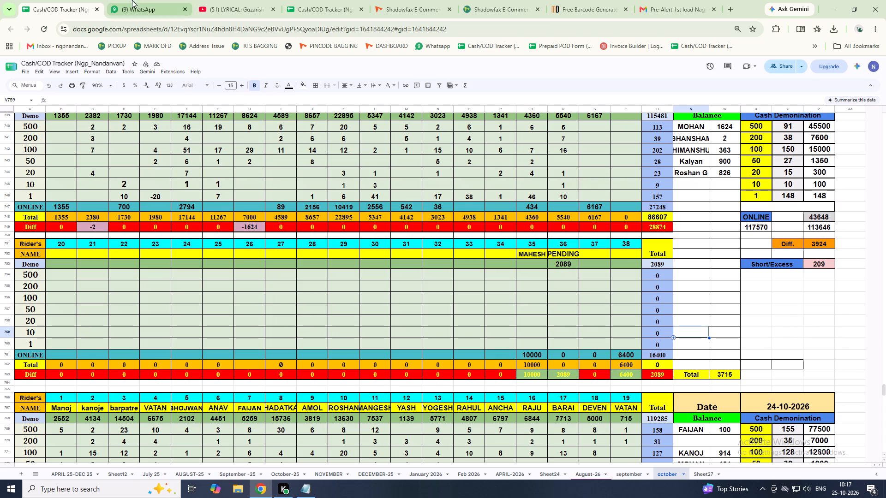
scroll(256, 215, down, 4)
scroll(124, 276, down, 2)
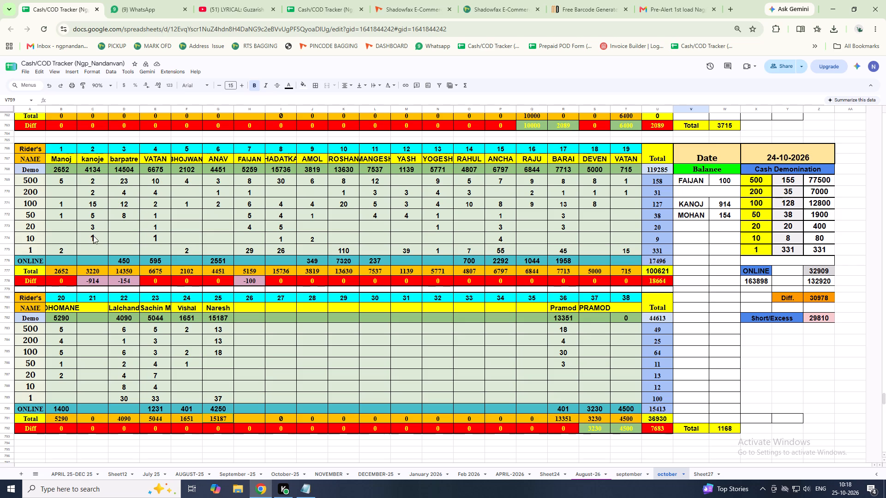
click(589, 322)
text(3230)
key(Return)
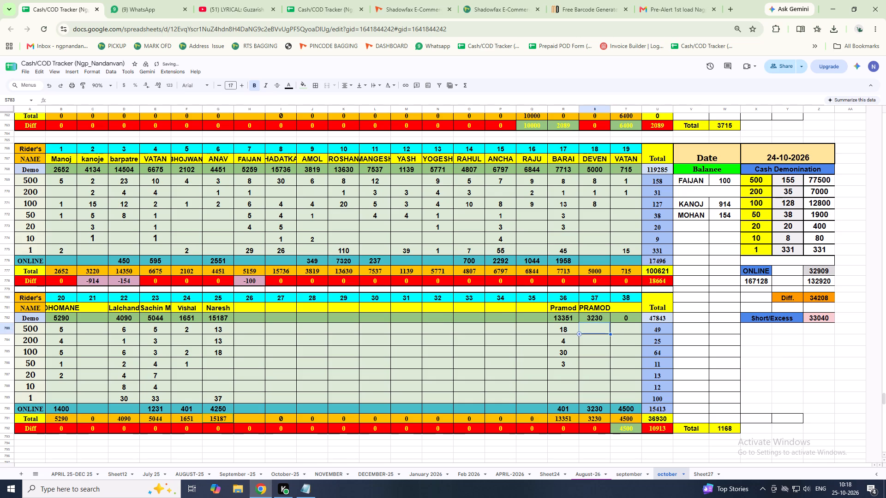
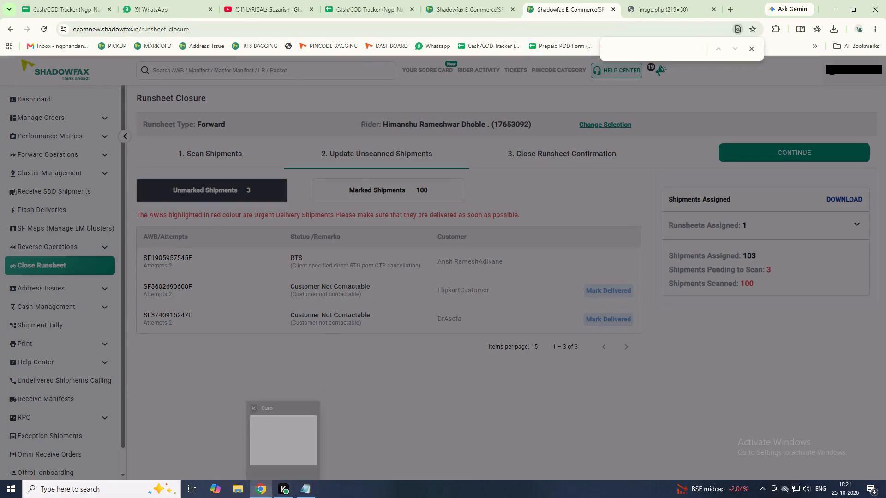
double_click(164, 285)
key(ctrl+f)
key(ctrl+x)
key(ctrl+f)
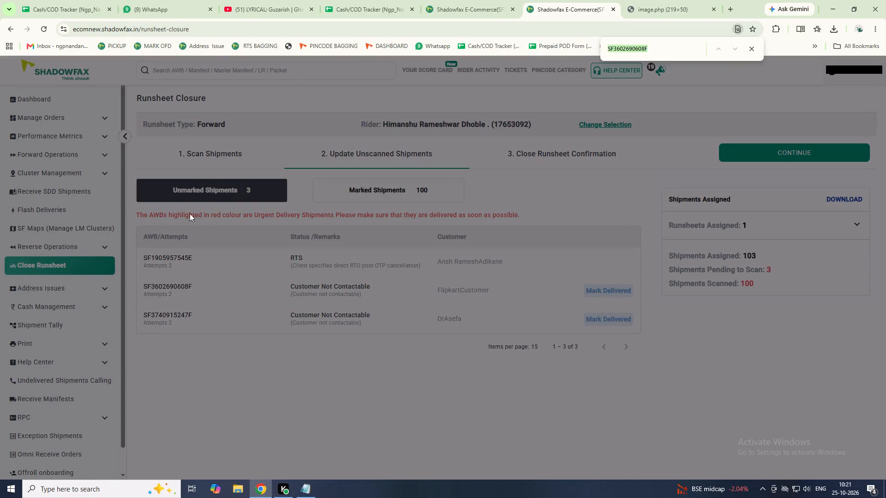
key(ctrl+x)
click(211, 144)
key(ctrl+f)
key(ctrl+v)
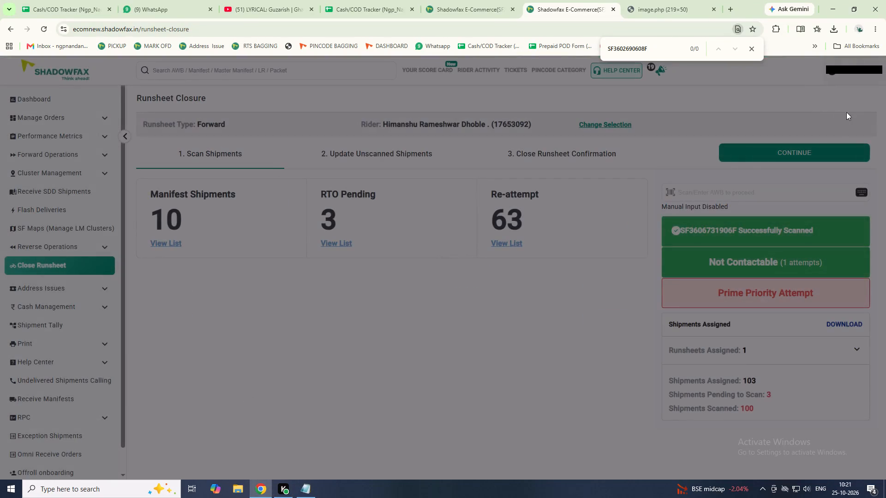
click(789, 197)
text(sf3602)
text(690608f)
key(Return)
scroll(790, 195, up, 1)
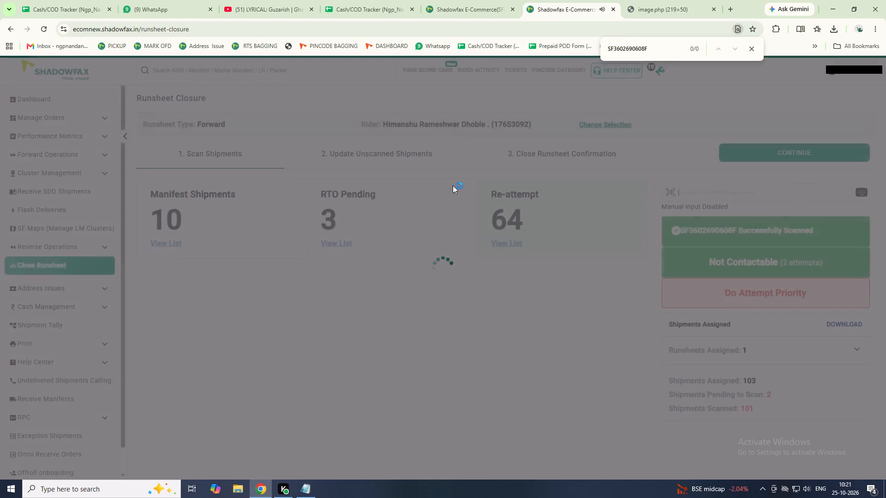
click(389, 162)
double_click(153, 289)
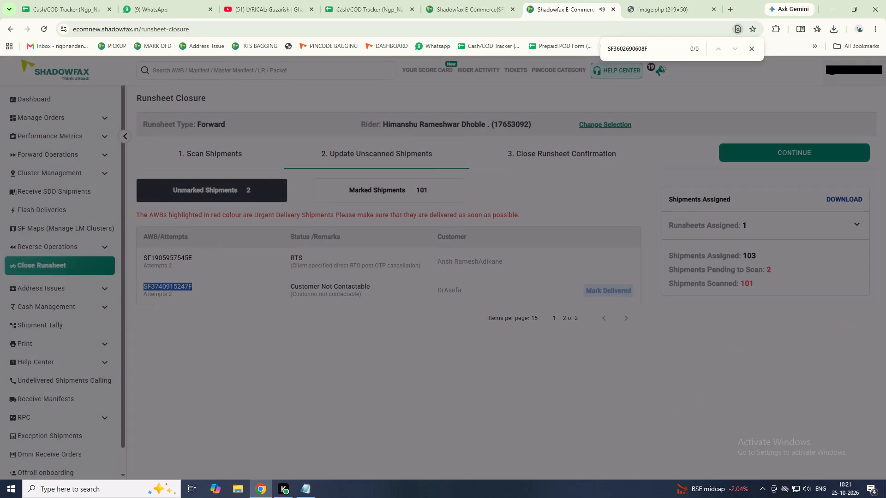
key(ctrl+f)
key(ctrl+x)
key(ctrl+f)
key(ctrl+x)
click(301, 487)
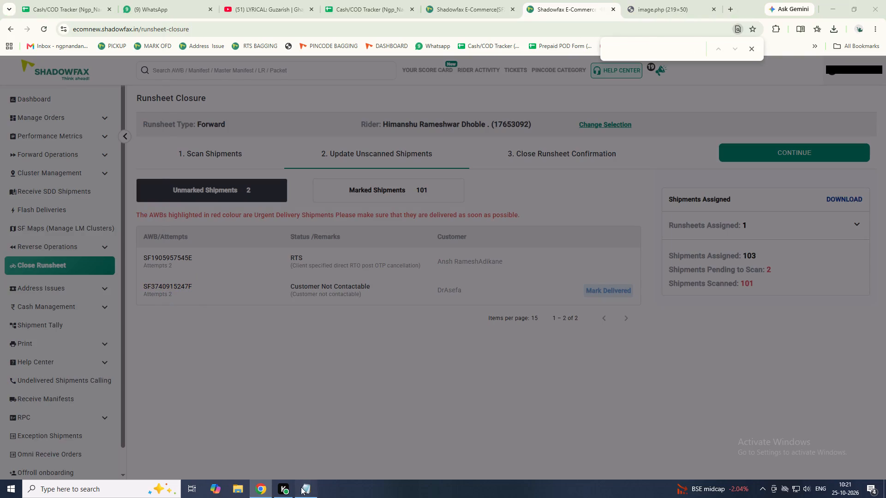
key(ctrl+v)
key(ctrl+Return)
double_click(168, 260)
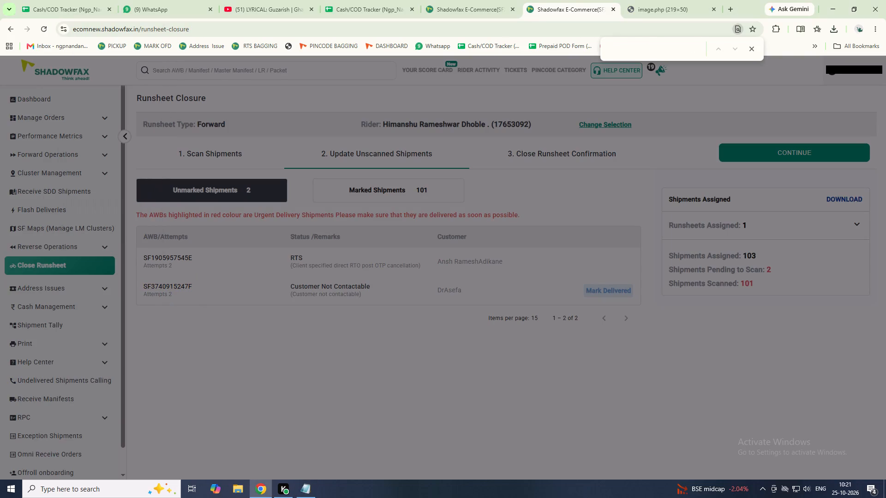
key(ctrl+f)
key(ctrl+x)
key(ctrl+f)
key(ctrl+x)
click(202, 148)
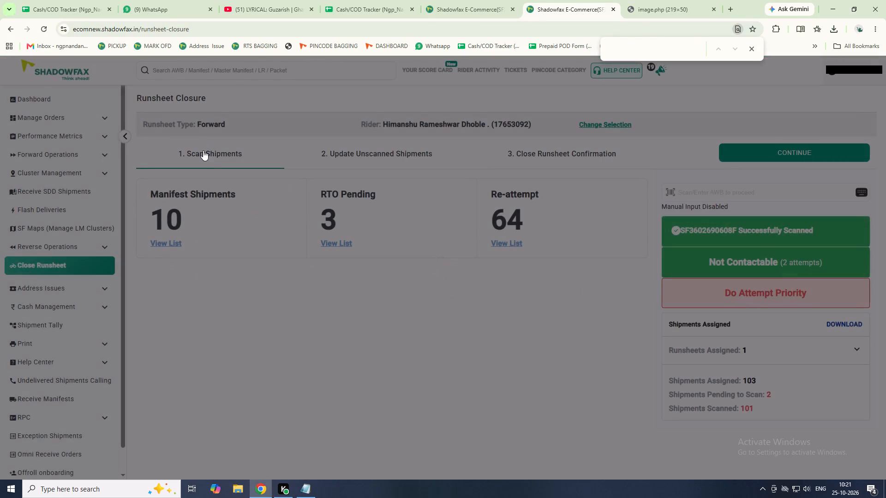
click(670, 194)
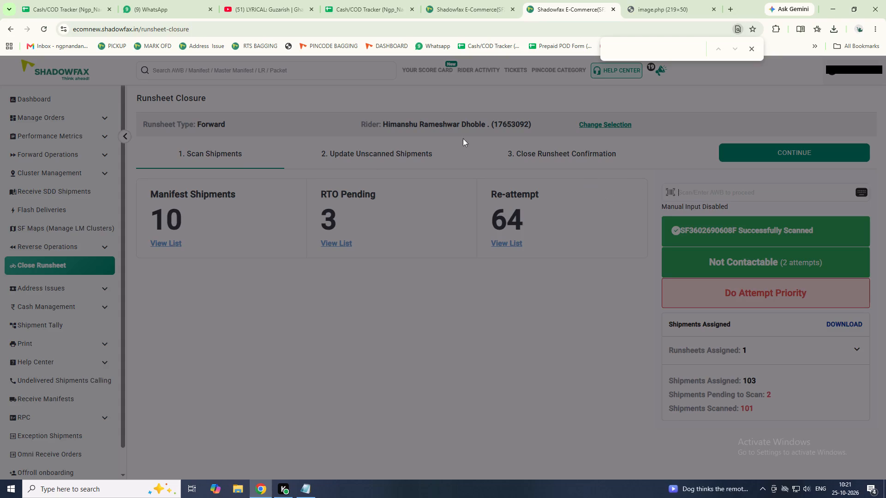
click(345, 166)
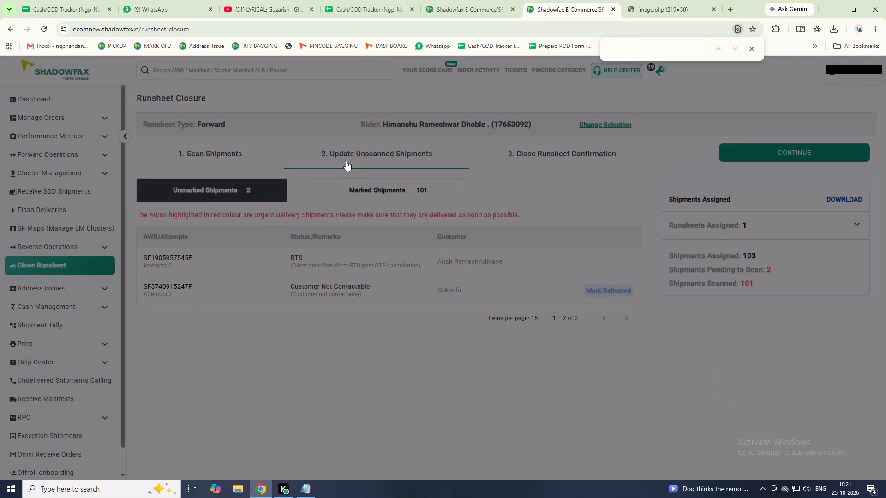
double_click(186, 253)
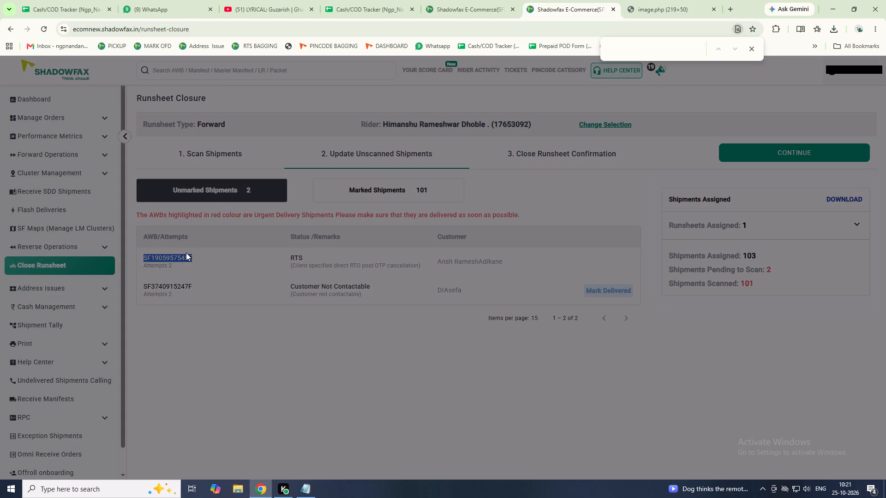
key(ctrl+f)
key(ctrl+x)
key(ctrl+f)
key(ctrl+x)
click(299, 486)
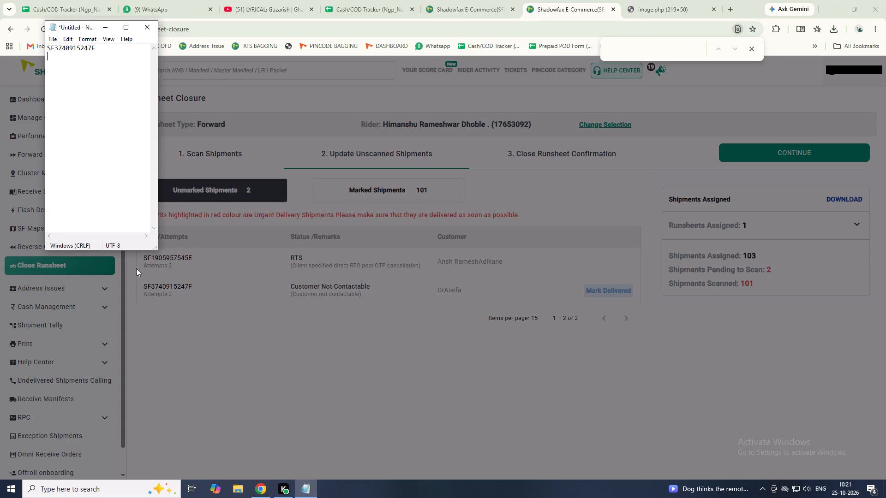
key(ctrl+v)
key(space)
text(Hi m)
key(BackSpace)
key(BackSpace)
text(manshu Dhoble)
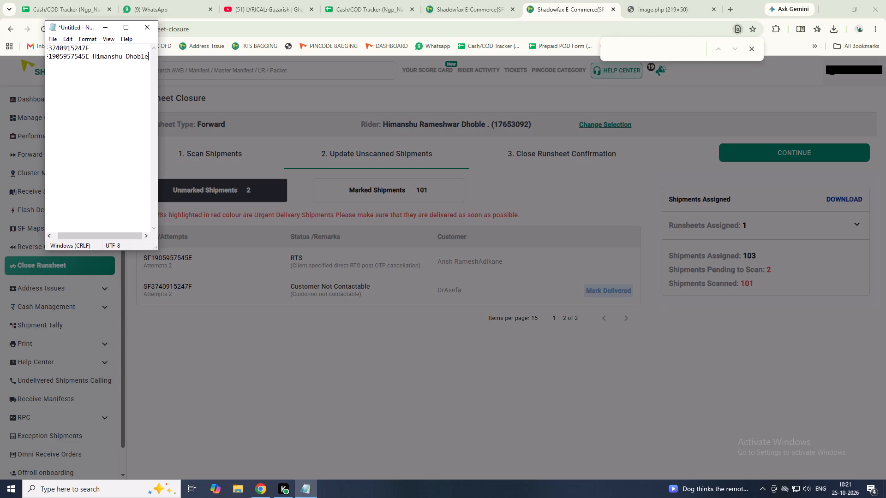
Cut the whole note, both AWB numbers and the rider's name, out of Notepad.
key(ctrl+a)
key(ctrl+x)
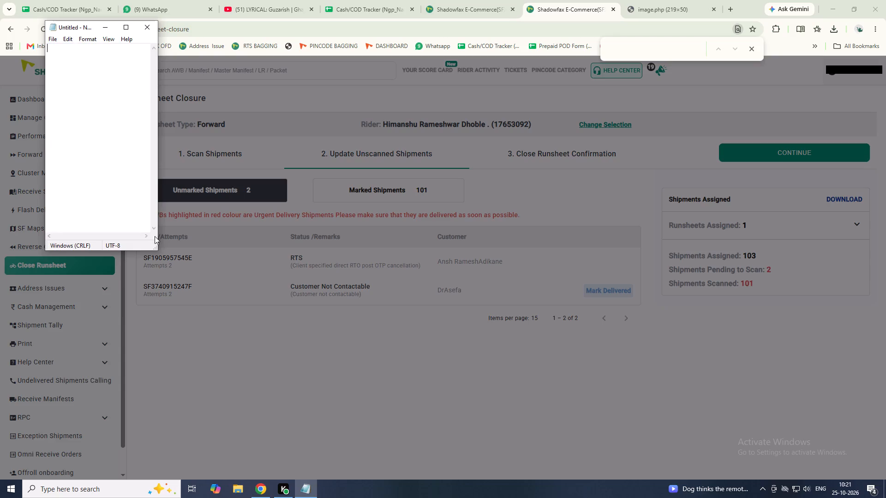